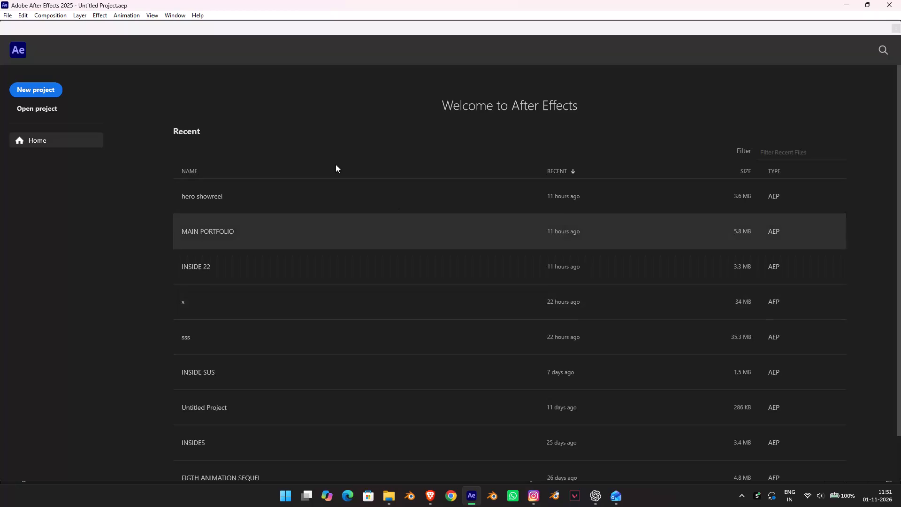
Open the recent project "hero showreel".
{"action": "left_click", "coordinate": [325, 186]}
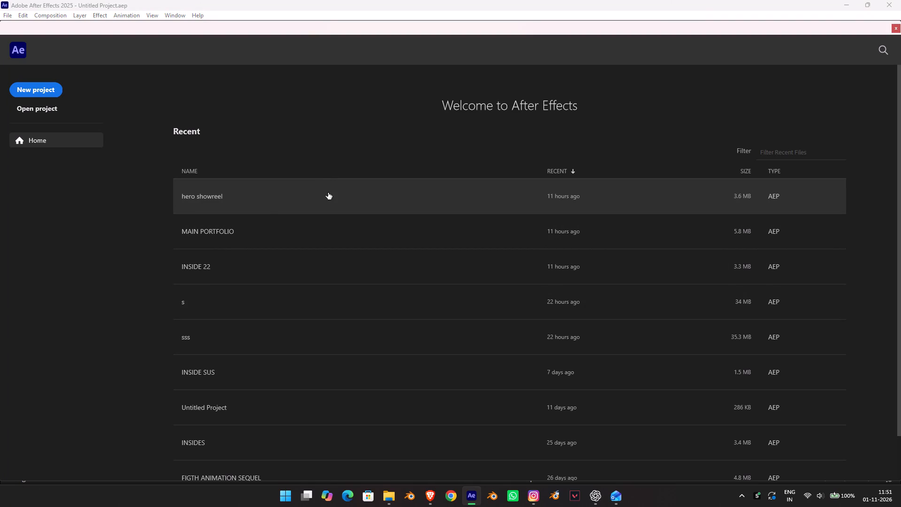
{"action": "left_click", "coordinate": [328, 192]}
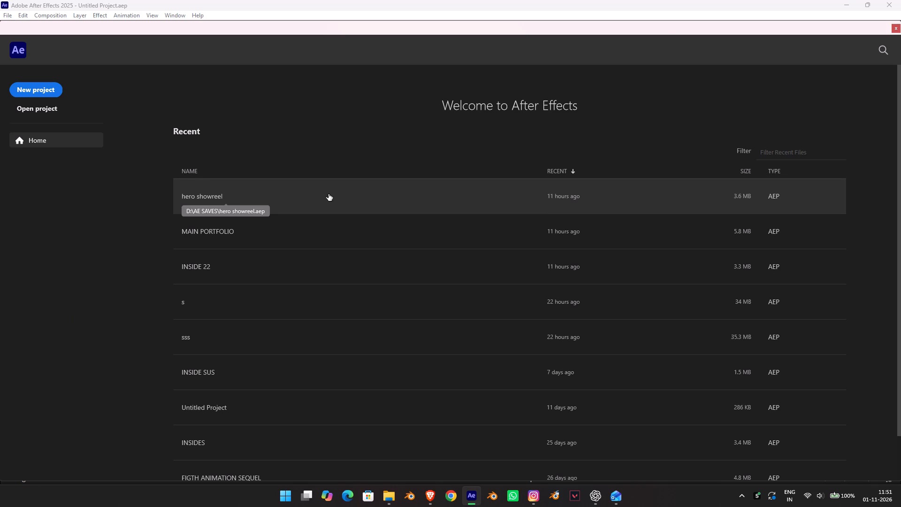
{"action": "left_click", "coordinate": [466, 183]}
{"action": "left_click", "coordinate": [468, 183]}
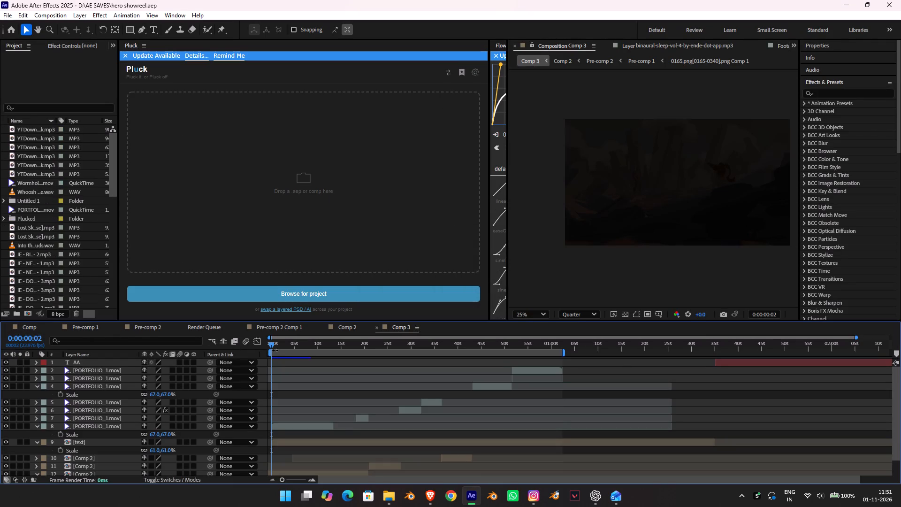
Preview Comp 3 from its start and scrub through its timeline to review the showreel clips.
{"action": "left_click_drag", "start_coordinate": [282, 346], "coordinate": [209, 353]}
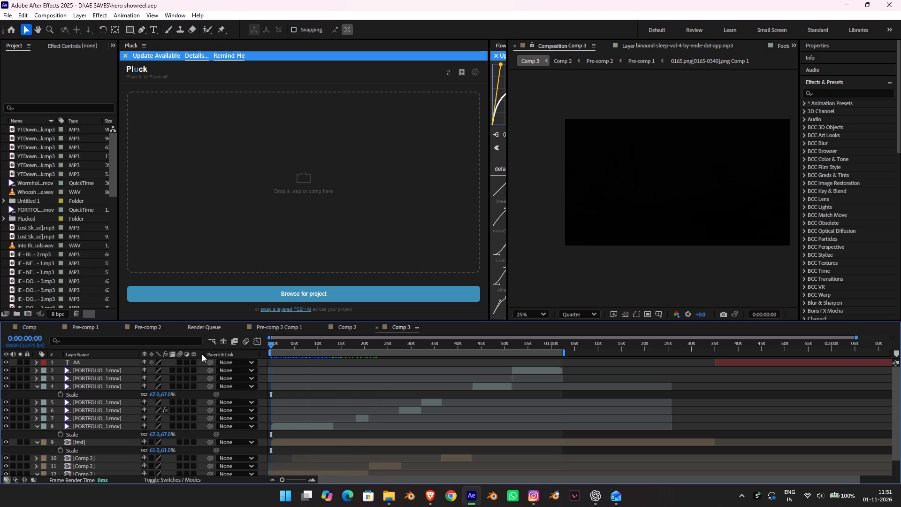
{"action": "key", "text": "space"}
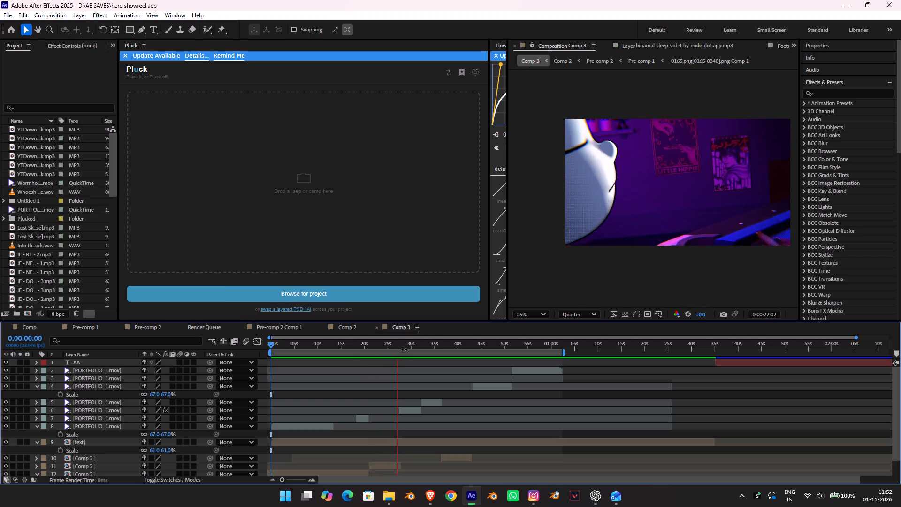
{"action": "left_click", "coordinate": [426, 354]}
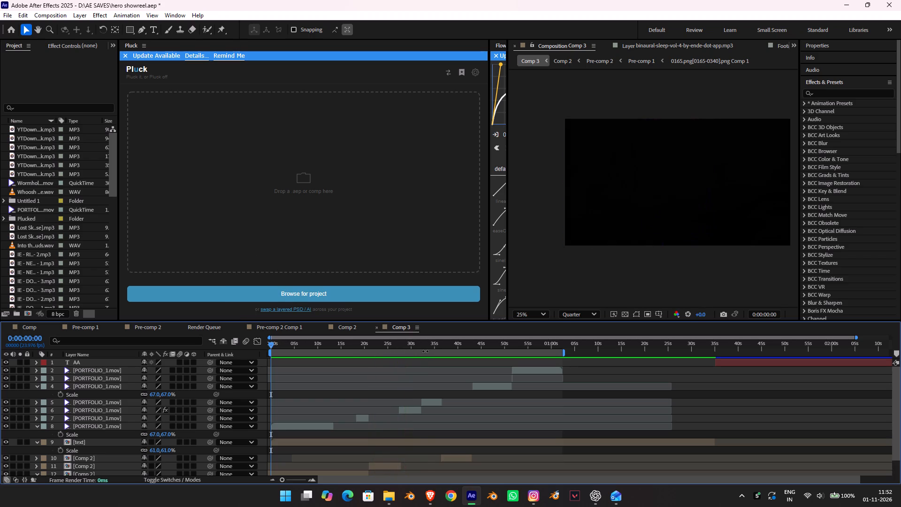
{"action": "left_click_drag", "start_coordinate": [427, 346], "coordinate": [483, 353]}
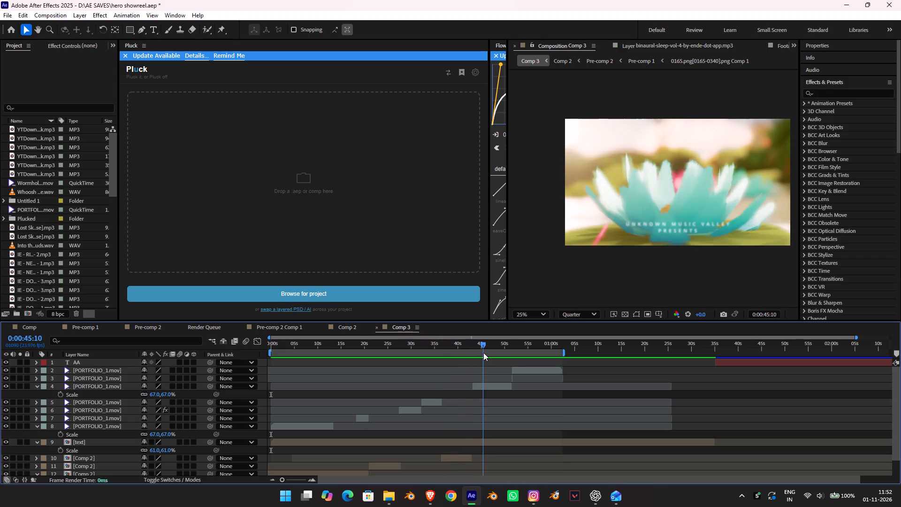
{"action": "left_click_drag", "start_coordinate": [483, 353], "coordinate": [547, 361]}
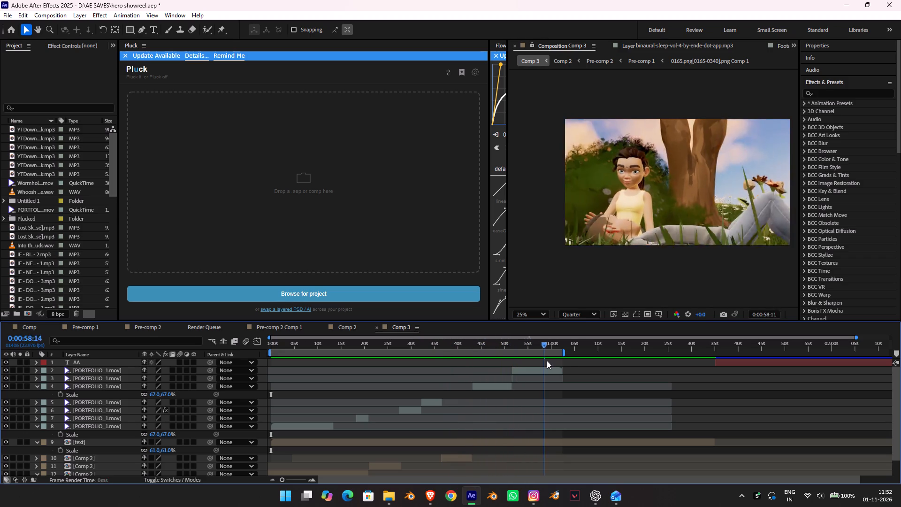
{"action": "left_click_drag", "start_coordinate": [547, 361], "coordinate": [331, 369]}
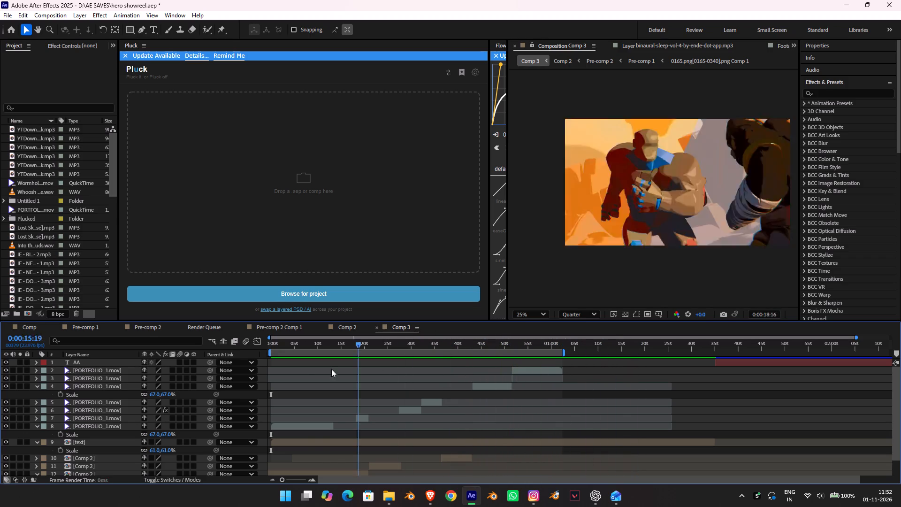
{"action": "left_click_drag", "start_coordinate": [331, 369], "coordinate": [257, 365]}
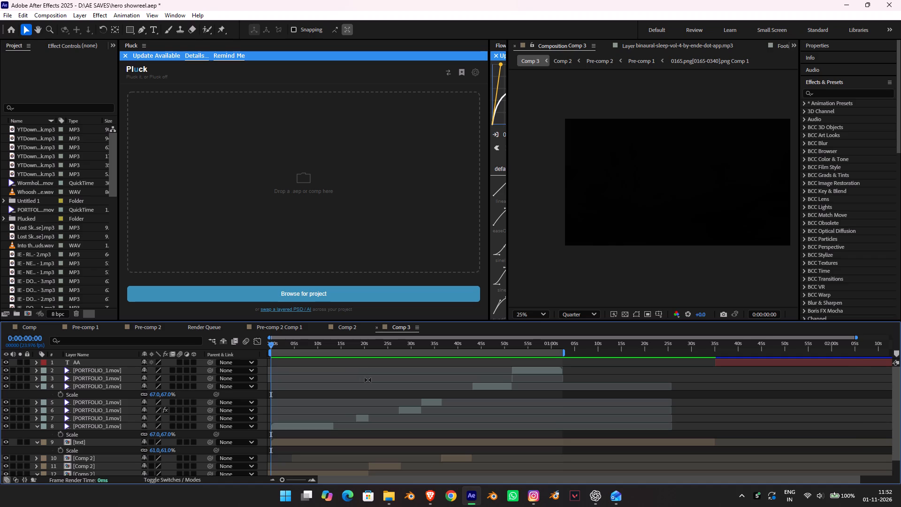
{"action": "scroll", "coordinate": [368, 380], "scroll_direction": "down", "scroll_amount": 4, "text": "alt"}
{"action": "middle_click_drag", "start_coordinate": [329, 377], "coordinate": [436, 395]}
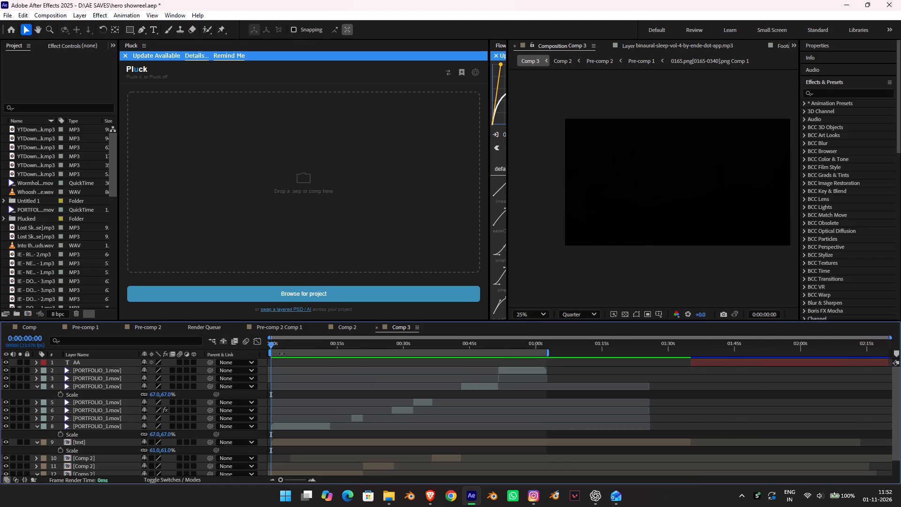
{"action": "left_click_drag", "start_coordinate": [272, 354], "coordinate": [221, 355]}
Examine the timelines of Comp 2, Comp, Pre-comp 2 Comp 1, Pre-comp 2 and Pre-comp 1, scrubbing through their footage.
{"action": "left_click", "coordinate": [344, 330]}
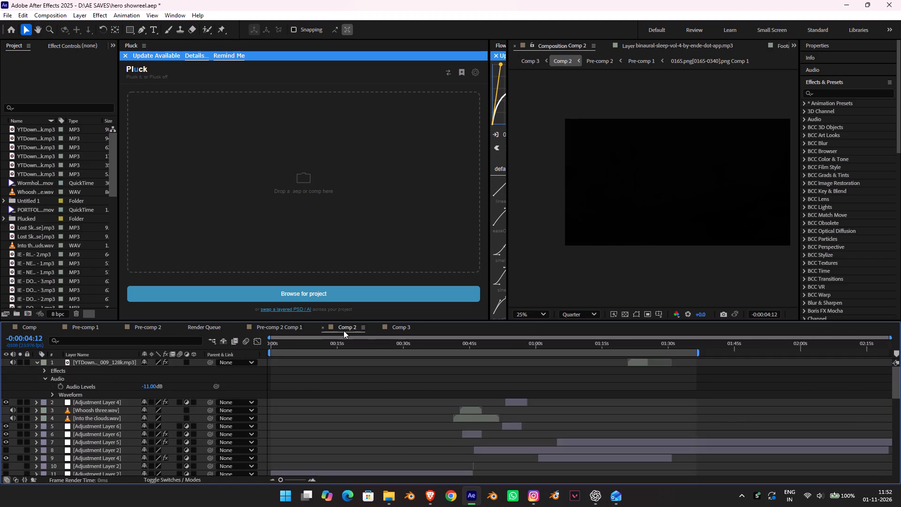
{"action": "scroll", "coordinate": [320, 389], "scroll_direction": "down", "scroll_amount": 5, "text": "alt"}
{"action": "left_click_drag", "start_coordinate": [307, 346], "coordinate": [247, 339]}
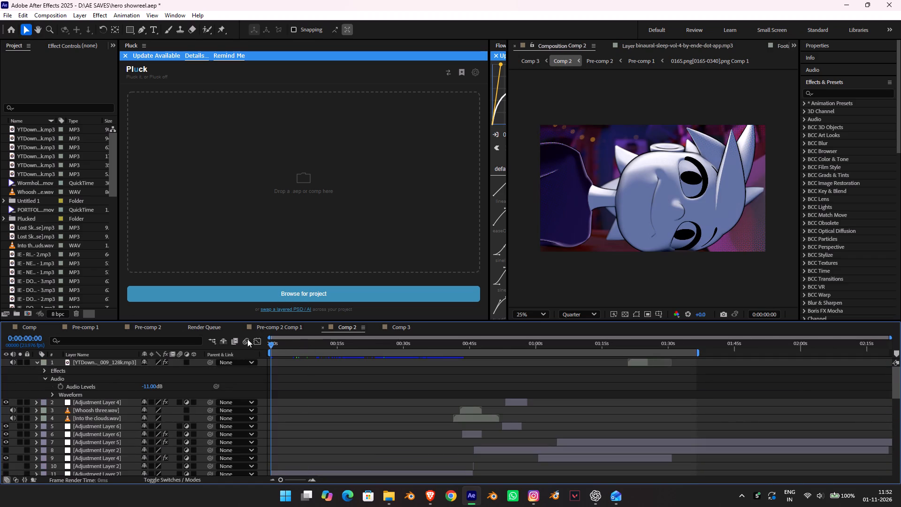
{"action": "left_click_drag", "start_coordinate": [247, 339], "coordinate": [239, 337]}
{"action": "left_click", "coordinate": [22, 326]}
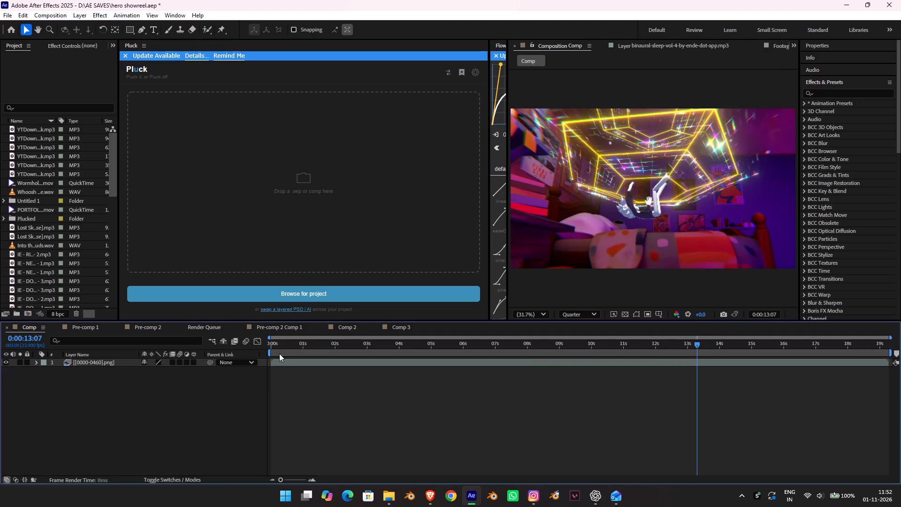
{"action": "left_click", "coordinate": [281, 327]}
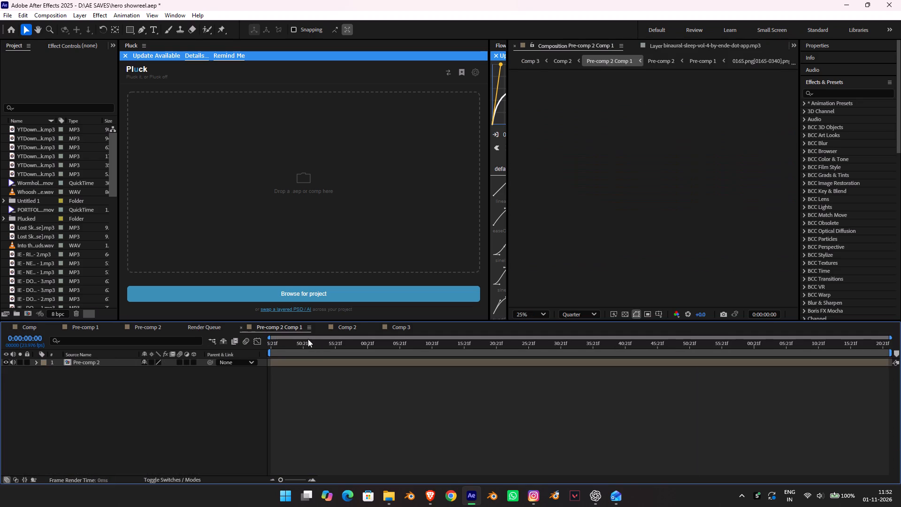
{"action": "left_click_drag", "start_coordinate": [314, 345], "coordinate": [206, 332]}
{"action": "left_click", "coordinate": [160, 325]}
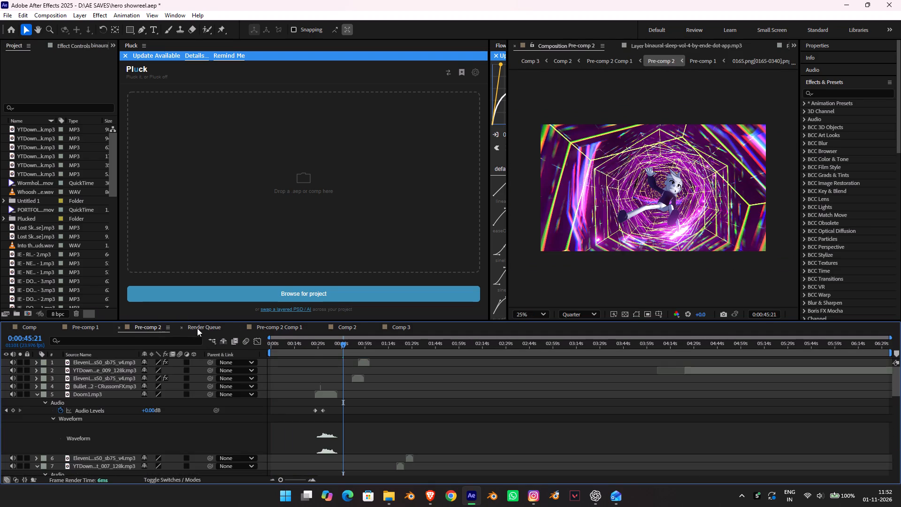
{"action": "left_click_drag", "start_coordinate": [307, 344], "coordinate": [218, 337]}
{"action": "scroll", "coordinate": [396, 389], "scroll_direction": "down", "scroll_amount": 3, "text": "alt"}
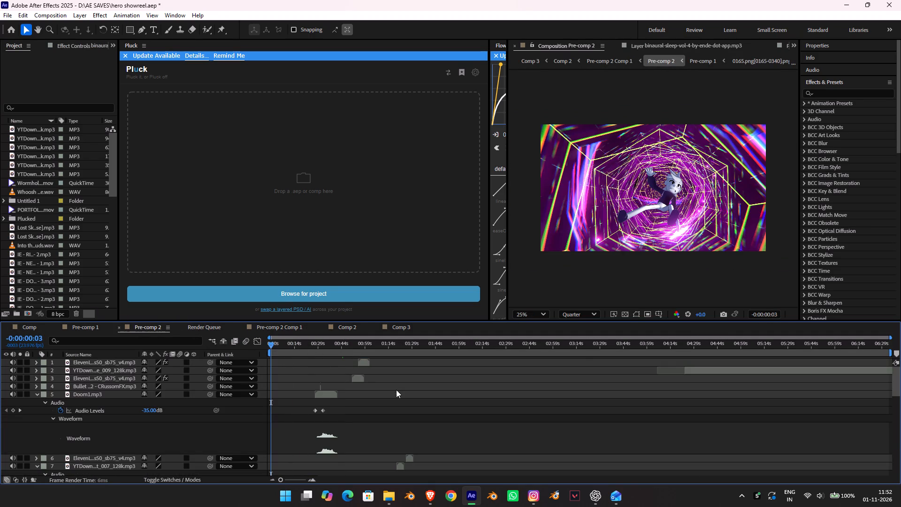
{"action": "scroll", "coordinate": [396, 390], "scroll_direction": "down", "scroll_amount": 2, "text": "alt"}
{"action": "left_click", "coordinate": [201, 326]}
{"action": "left_click", "coordinate": [88, 325]}
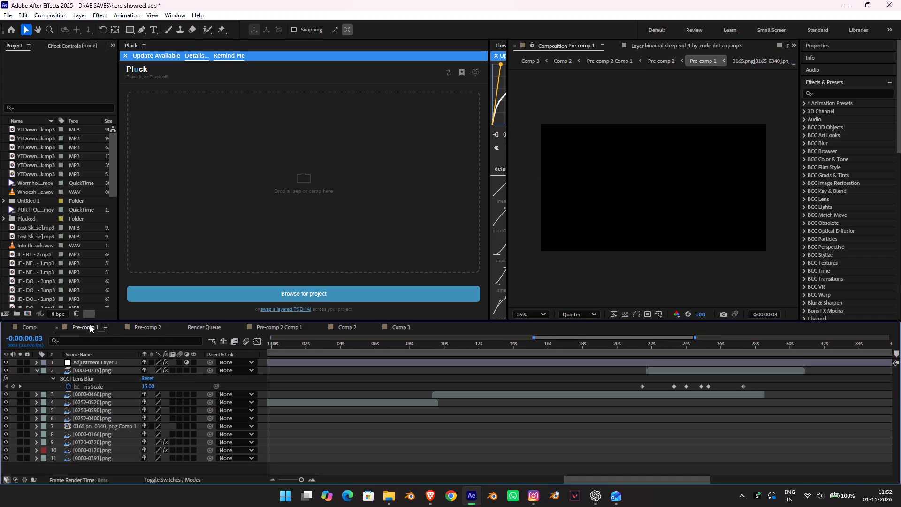
{"action": "scroll", "coordinate": [340, 374], "scroll_direction": "down", "scroll_amount": 13, "text": "alt"}
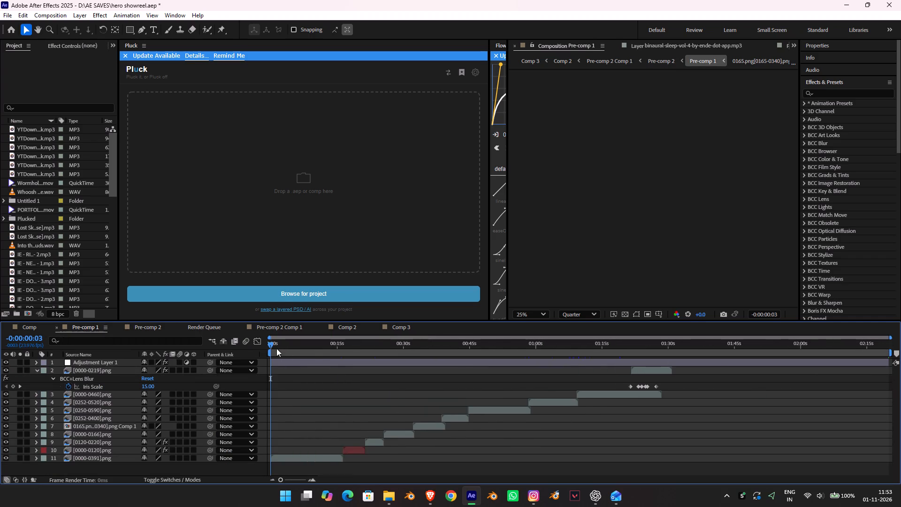
{"action": "left_click_drag", "start_coordinate": [283, 343], "coordinate": [381, 367]}
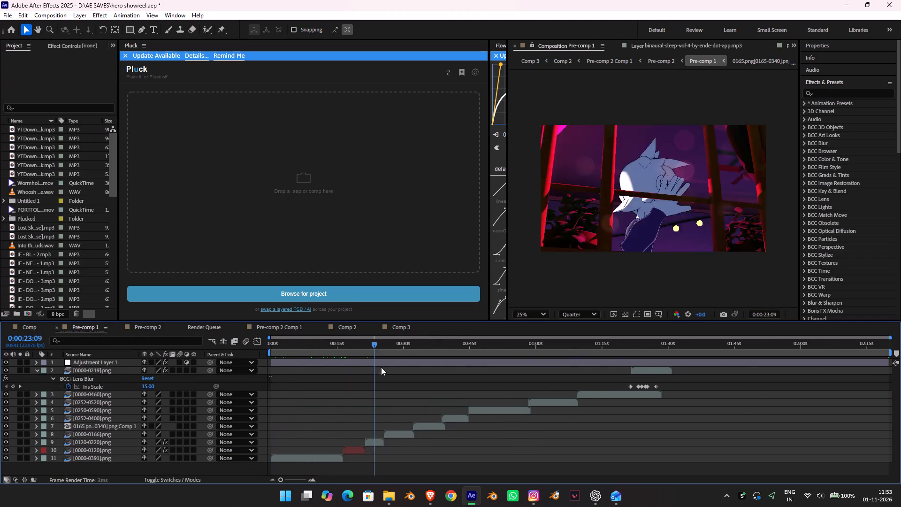
{"action": "left_click_drag", "start_coordinate": [381, 367], "coordinate": [796, 431]}
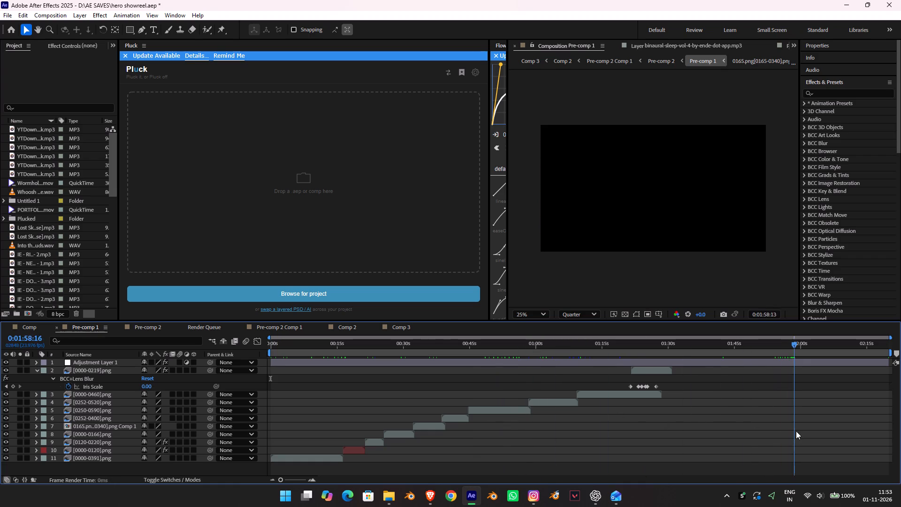
{"action": "left_click_drag", "start_coordinate": [796, 431], "coordinate": [408, 363]}
Return to Comp 3 and play the opening seconds of the showreel from 0:00:00:00.
{"action": "left_click", "coordinate": [400, 327]}
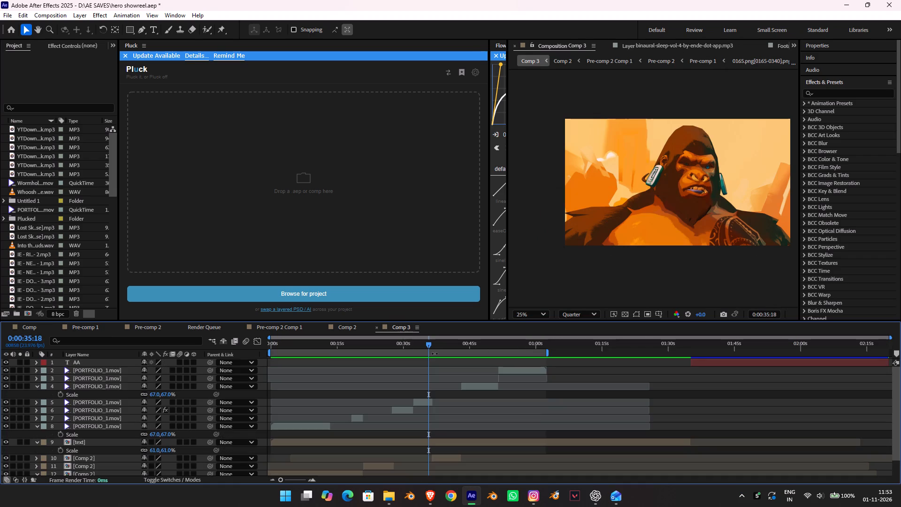
{"action": "left_click_drag", "start_coordinate": [428, 352], "coordinate": [395, 352]}
{"action": "left_click_drag", "start_coordinate": [410, 341], "coordinate": [204, 330]}
{"action": "key", "text": "space"}
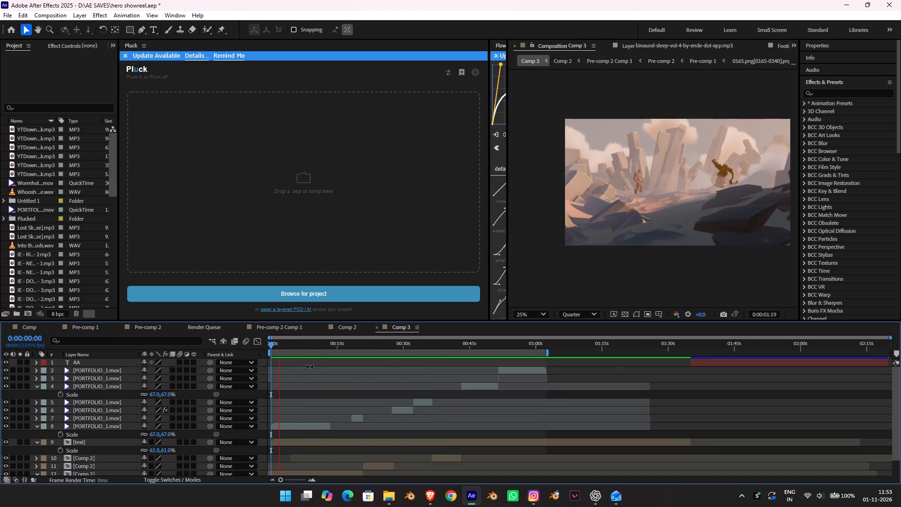
{"action": "key", "text": "space"}
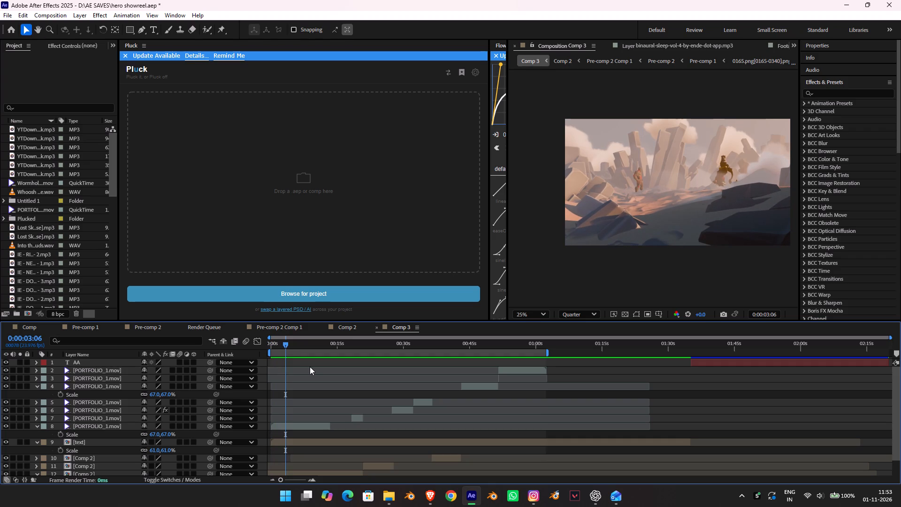
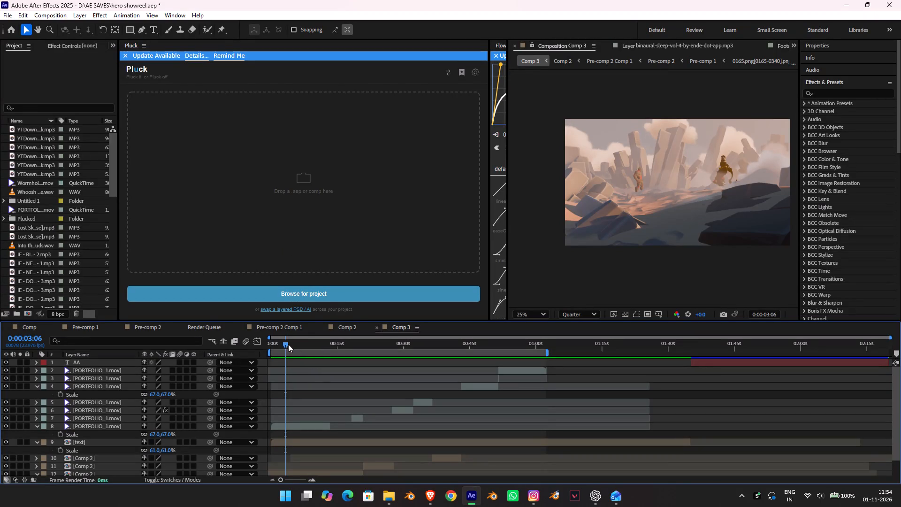
Replay the opening five seconds of Comp 3 from its start and return the playhead to 0:00:00:00.
{"action": "left_click_drag", "start_coordinate": [288, 344], "coordinate": [188, 346]}
{"action": "key", "text": "space"}
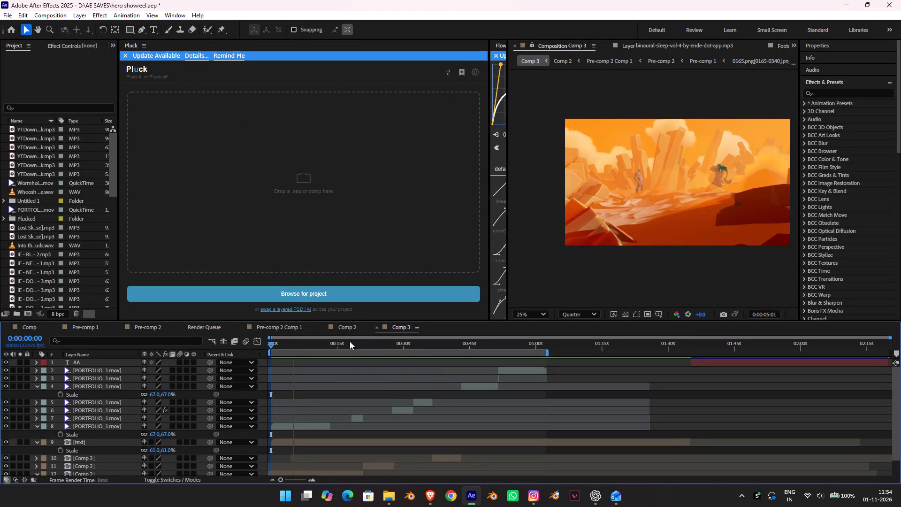
{"action": "key", "text": "space"}
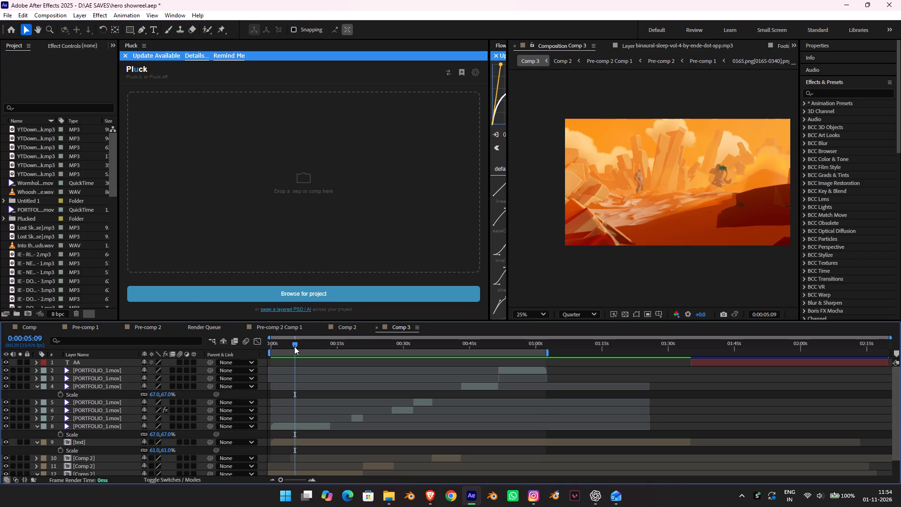
{"action": "left_click_drag", "start_coordinate": [293, 346], "coordinate": [232, 337]}
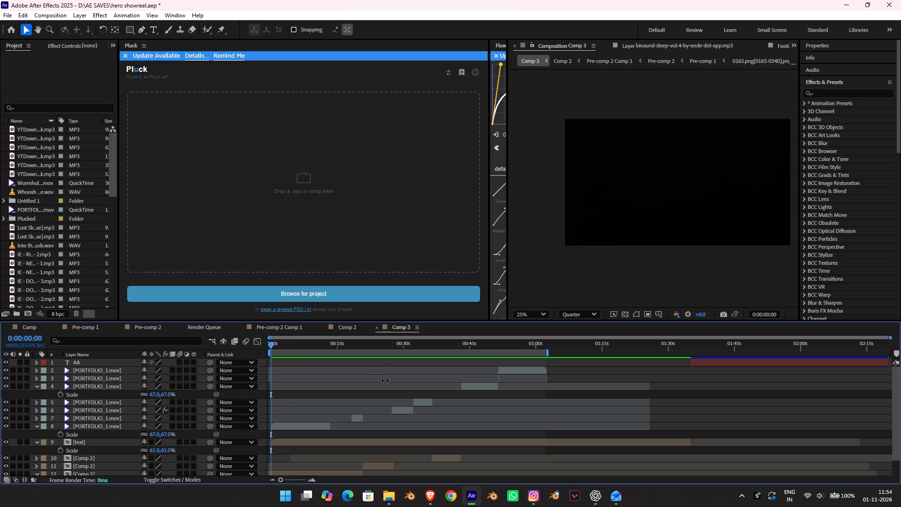
Pre-compose all layers of Comp 3 into a single nested composition.
{"action": "left_click", "coordinate": [89, 387]}
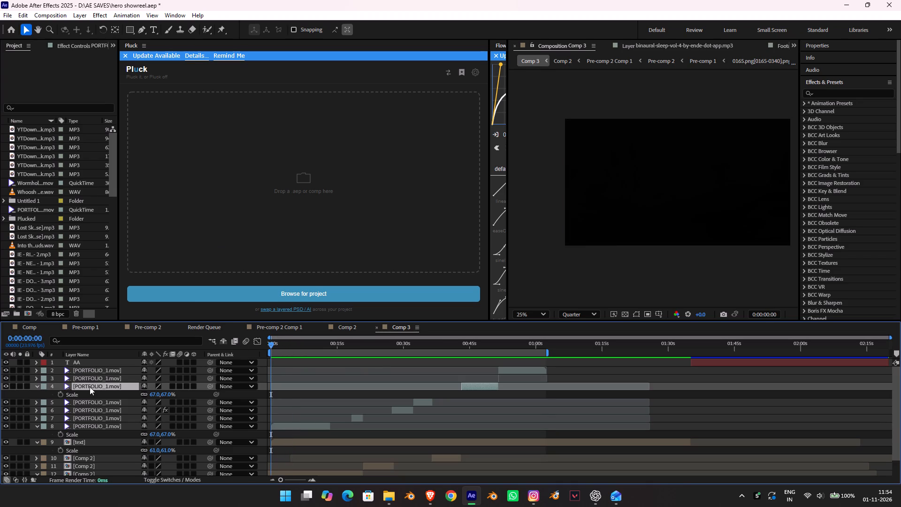
{"action": "key", "text": "ctrl+a"}
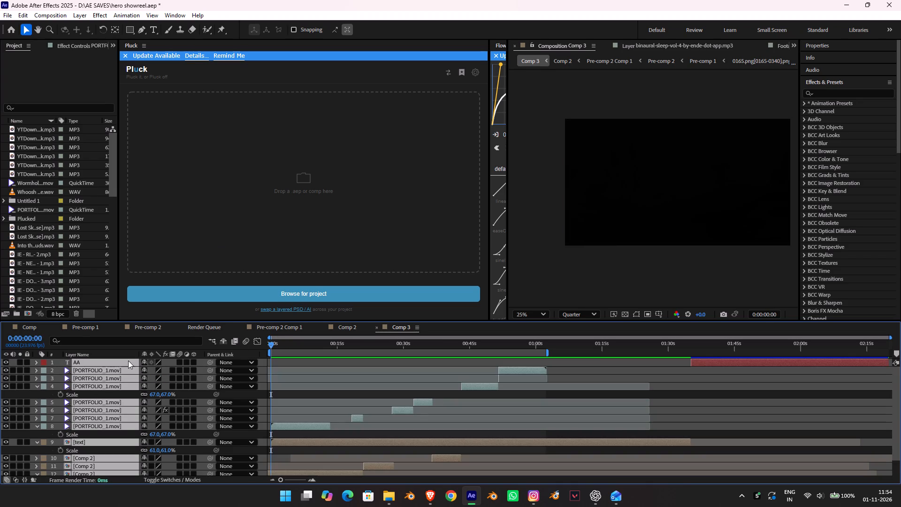
{"action": "key", "text": "ctrl+shift+d"}
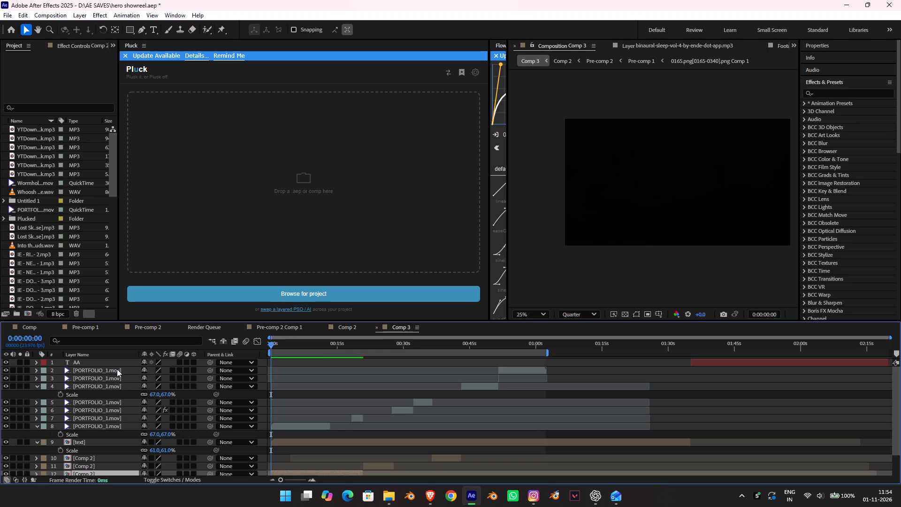
{"action": "key", "text": "ctrl+z"}
{"action": "key", "text": "ctrl+shift+c"}
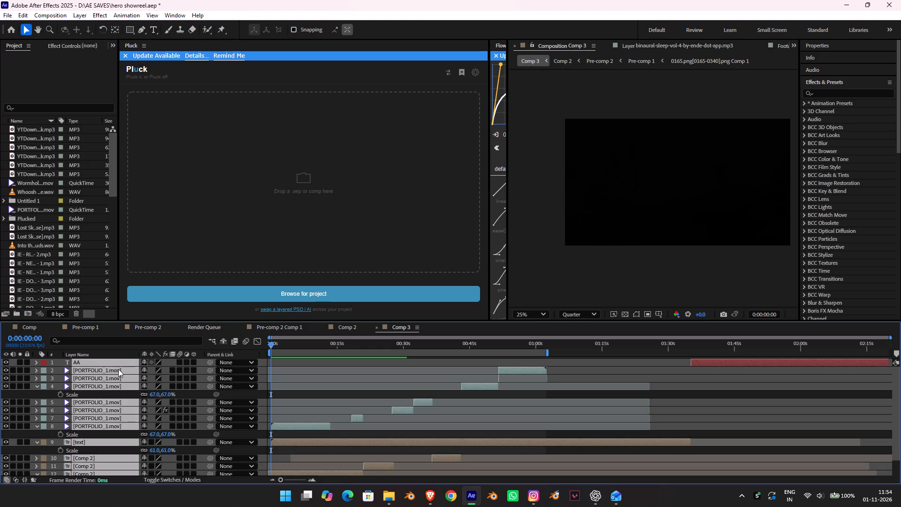
{"action": "left_click", "coordinate": [490, 313]}
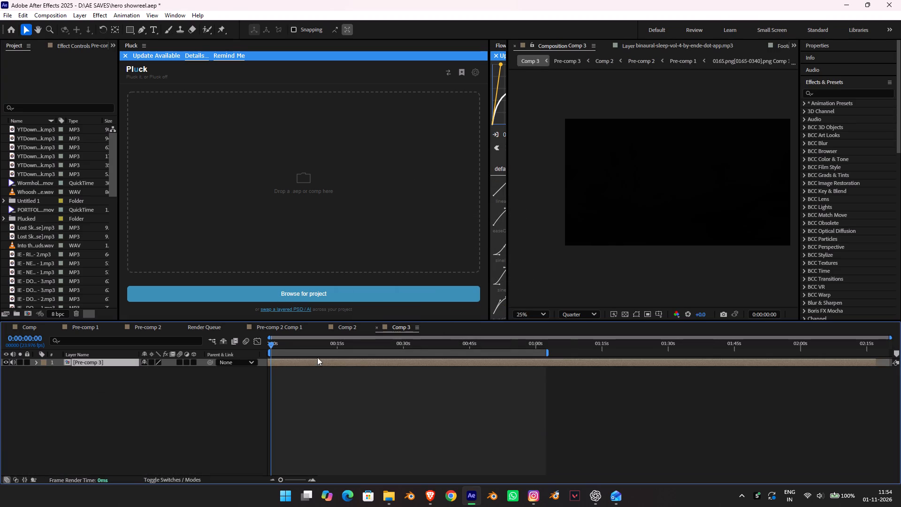
Preview the nested showreel in Comp 3 from the beginning and return the playhead to 0:00:00:00.
{"action": "left_click_drag", "start_coordinate": [276, 350], "coordinate": [272, 348]}
{"action": "key", "text": "space"}
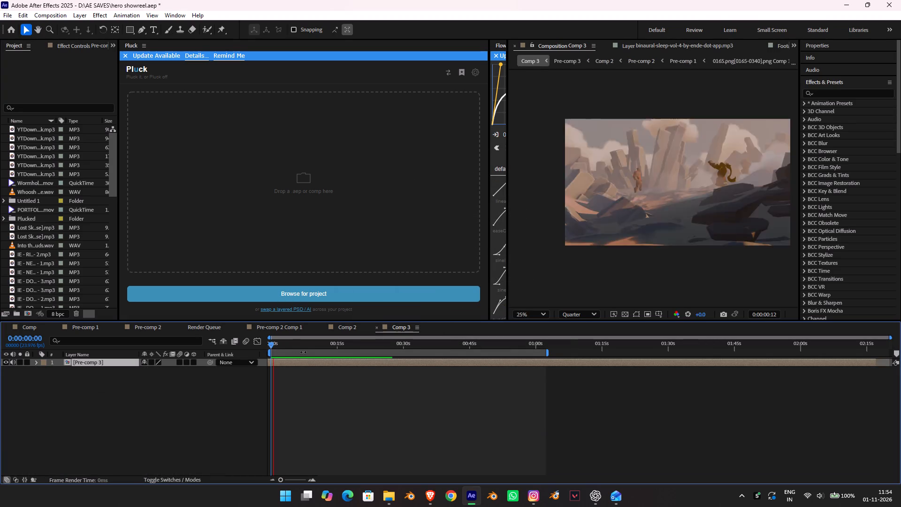
{"action": "key", "text": "space"}
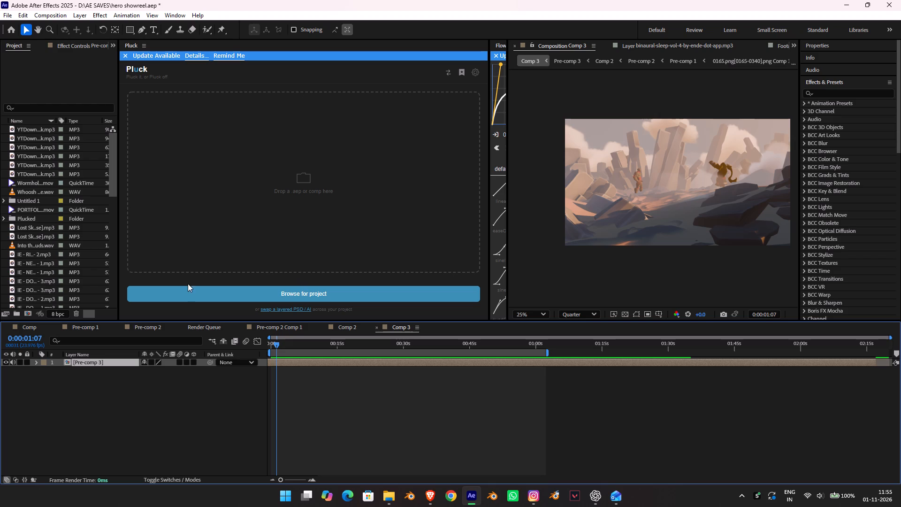
{"action": "left_click_drag", "start_coordinate": [280, 346], "coordinate": [245, 339]}
{"action": "key", "text": "space"}
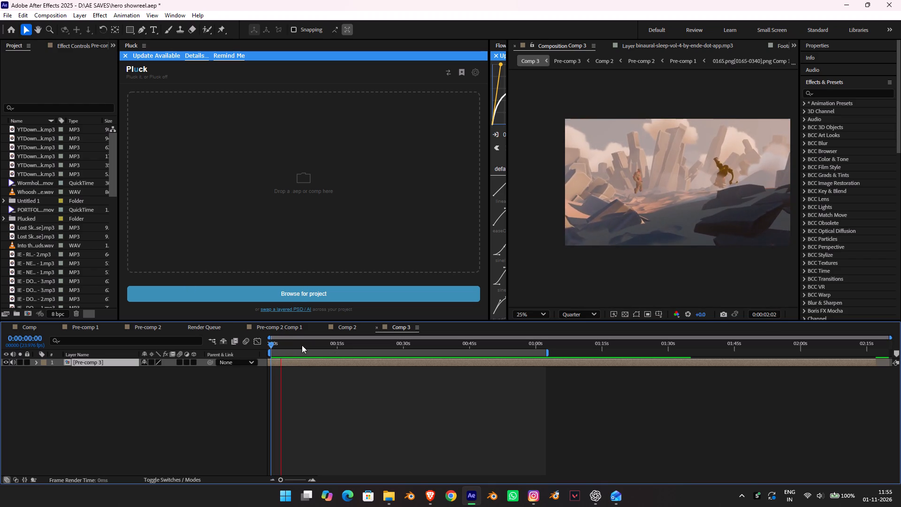
{"action": "key", "text": "space"}
{"action": "left_click_drag", "start_coordinate": [295, 345], "coordinate": [199, 345]}
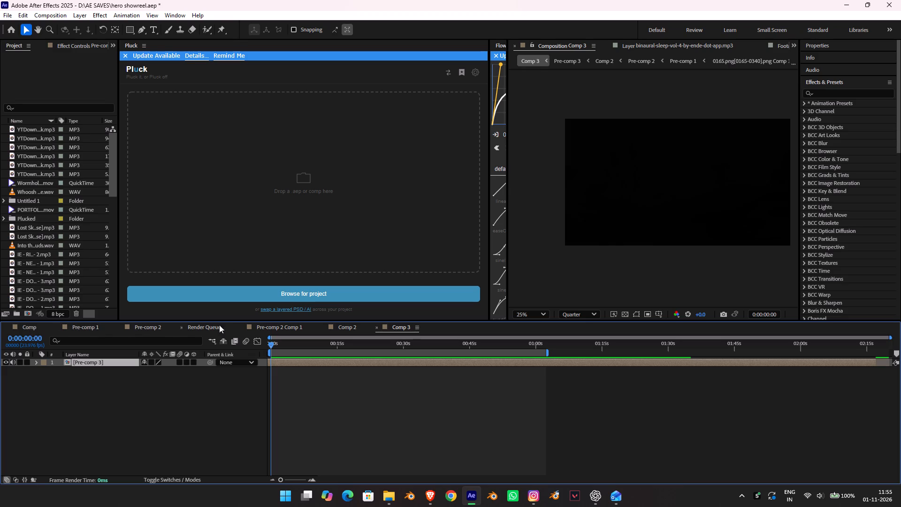
Search the project for "tex" and add the text composition to Comp 3 beneath the Pre-comp 3 layer.
{"action": "left_click", "coordinate": [60, 107]}
{"action": "type", "text": "te"}
{"action": "key", "text": "x"}
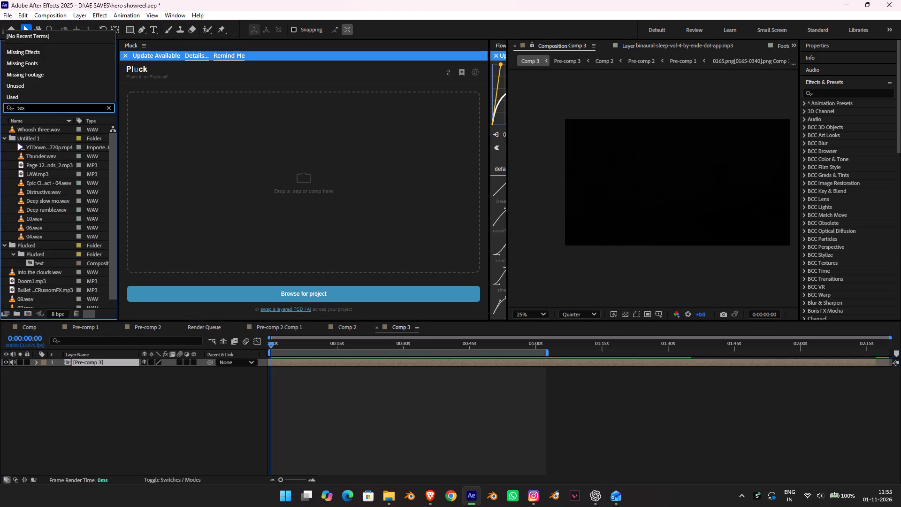
{"action": "left_click", "coordinate": [44, 148]}
{"action": "left_click_drag", "start_coordinate": [42, 149], "coordinate": [57, 361]}
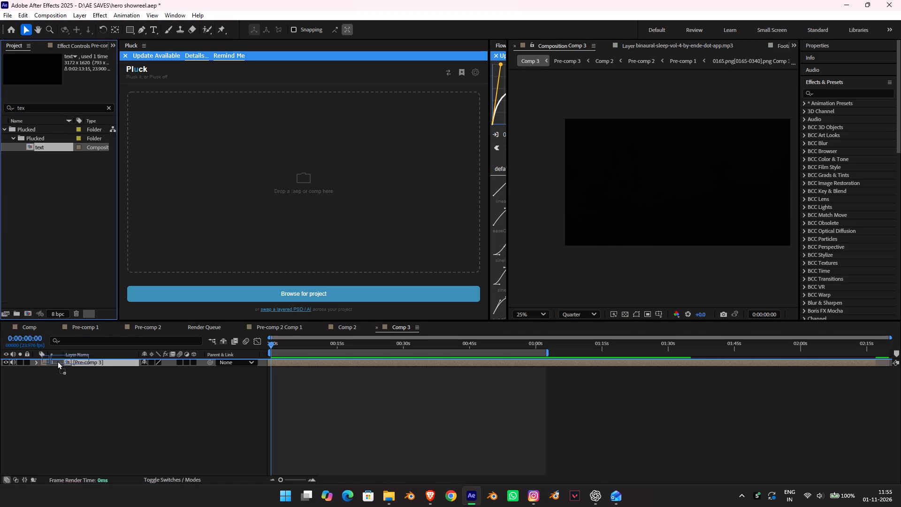
{"action": "left_click_drag", "start_coordinate": [57, 361], "coordinate": [58, 361]}
{"action": "left_click_drag", "start_coordinate": [283, 374], "coordinate": [295, 374]}
{"action": "left_click", "coordinate": [317, 370]}
{"action": "left_click_drag", "start_coordinate": [110, 369], "coordinate": [110, 361]}
Shift the Pre-comp 3 layer to start at about 0:00:03:20, after the ANTIM ARTS PRESENTS title, and preview the transition.
{"action": "left_click_drag", "start_coordinate": [284, 363], "coordinate": [311, 365]}
{"action": "key", "text": "space"}
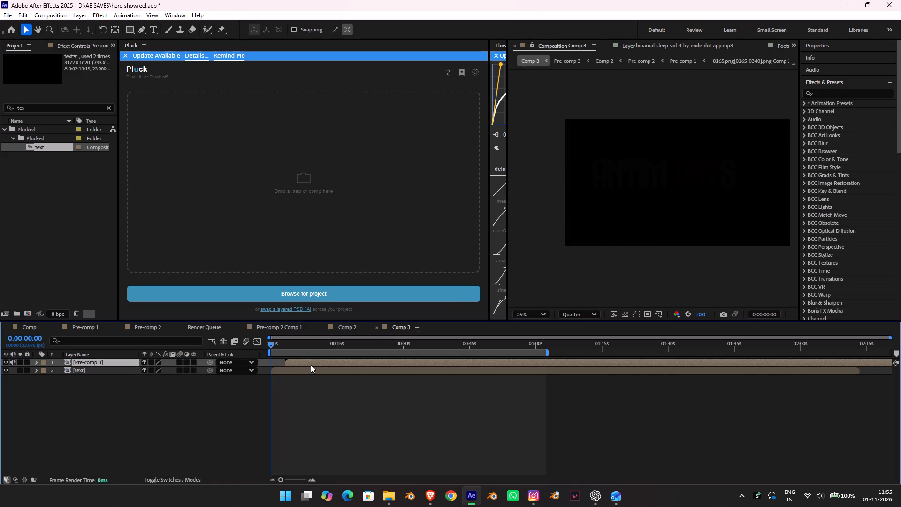
{"action": "key", "text": "space"}
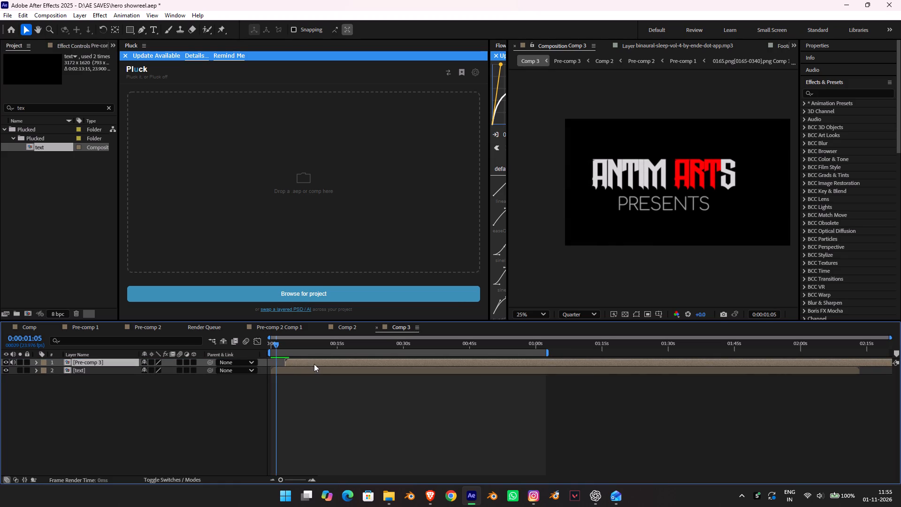
{"action": "key", "text": "space"}
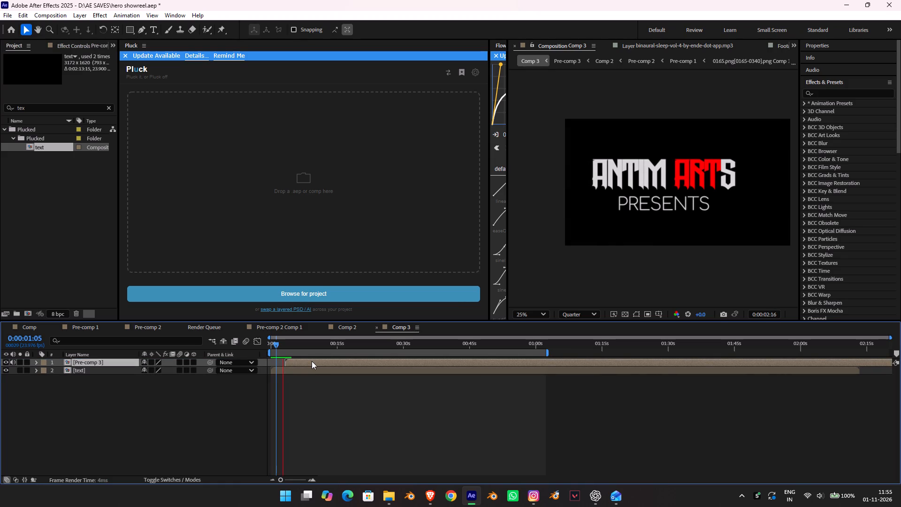
{"action": "key", "text": "space"}
{"action": "left_click", "coordinate": [312, 361]}
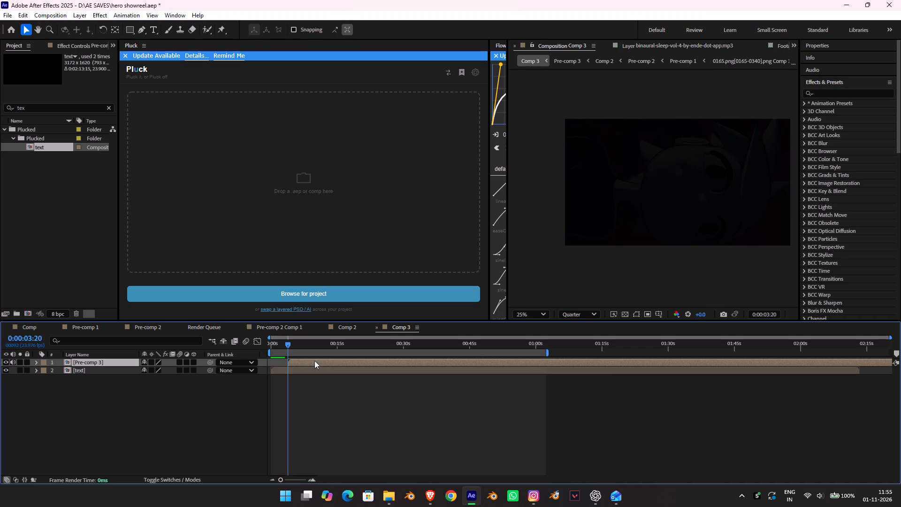
{"action": "key", "text": "space"}
{"action": "key", "text": "space"}
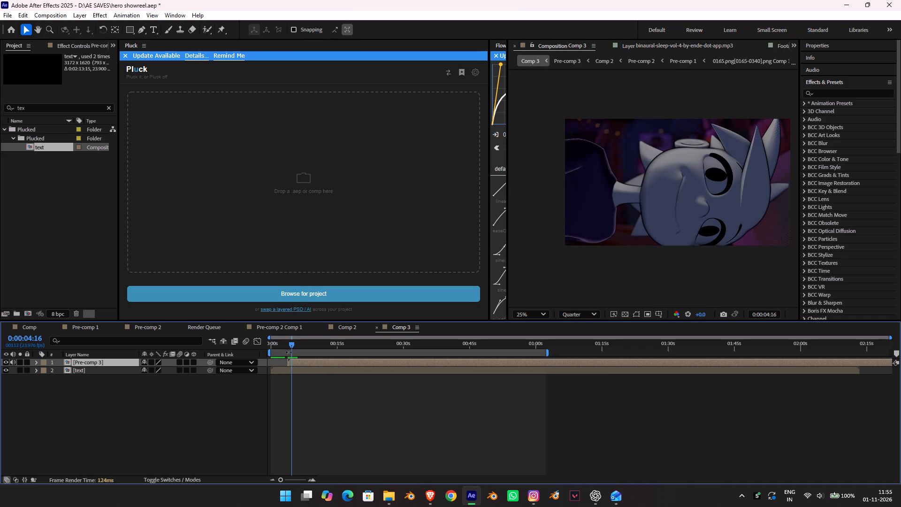
{"action": "key", "text": "space"}
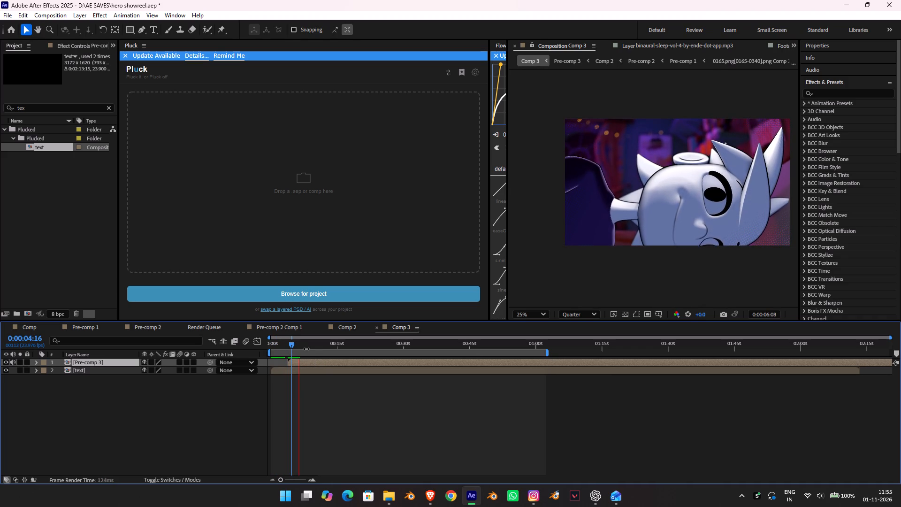
{"action": "key", "text": "space"}
{"action": "key", "text": "space"}
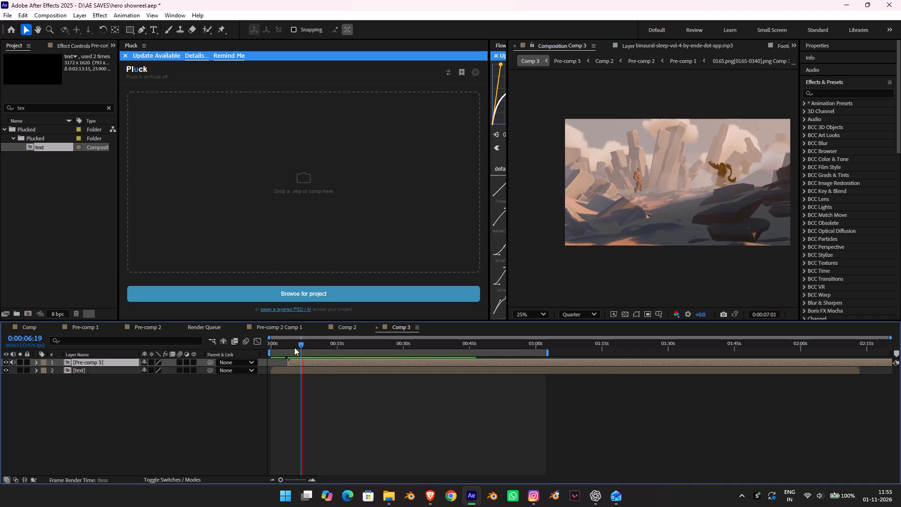
{"action": "key", "text": "space"}
Split the text layer at 0:00:03:17, where the title has faded out, and delete the part after the cut.
{"action": "left_click_drag", "start_coordinate": [290, 341], "coordinate": [286, 345]}
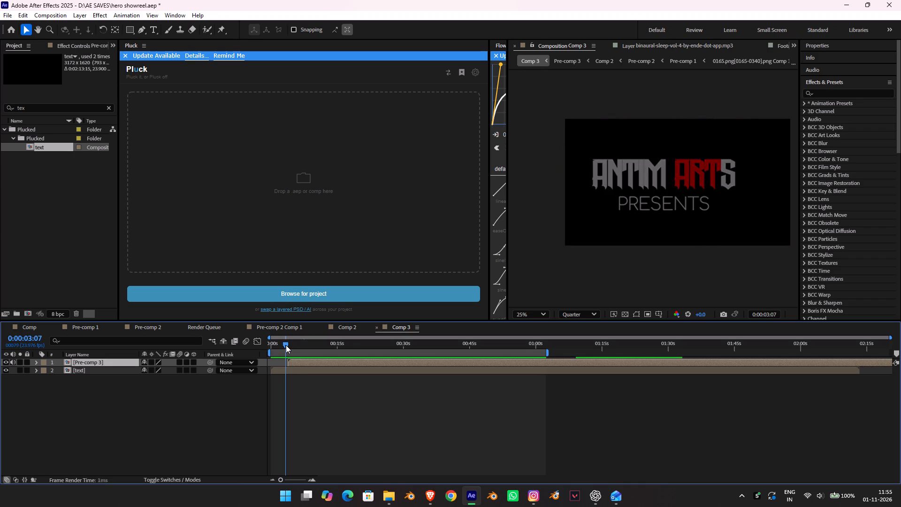
{"action": "left_click_drag", "start_coordinate": [286, 345], "coordinate": [292, 346]}
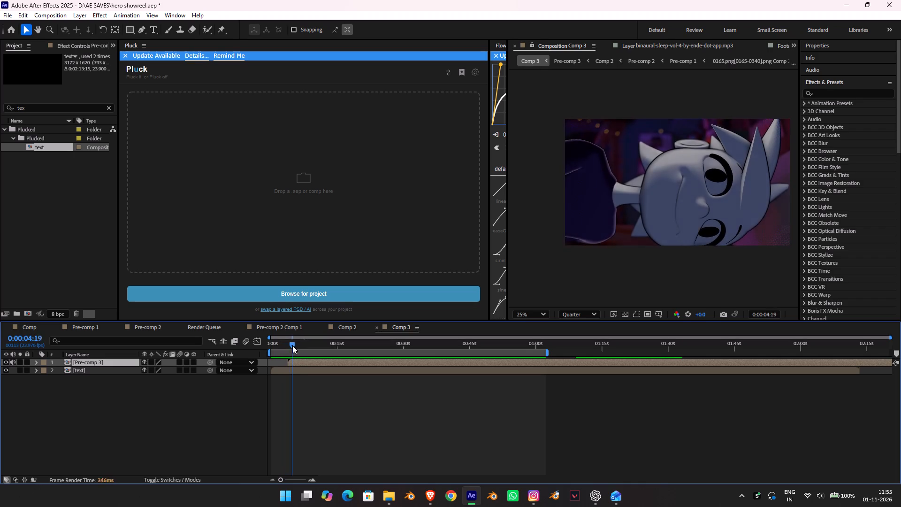
{"action": "left_click_drag", "start_coordinate": [292, 346], "coordinate": [286, 353]}
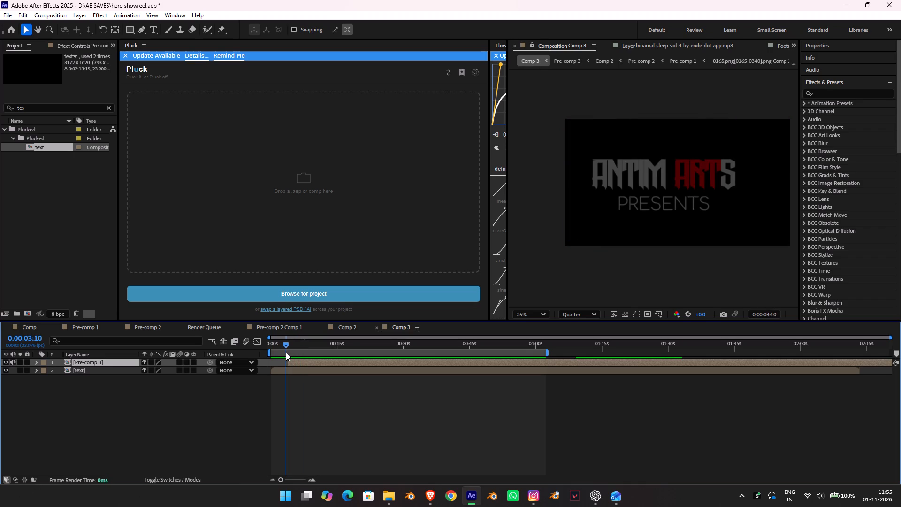
{"action": "left_click_drag", "start_coordinate": [286, 353], "coordinate": [287, 353]}
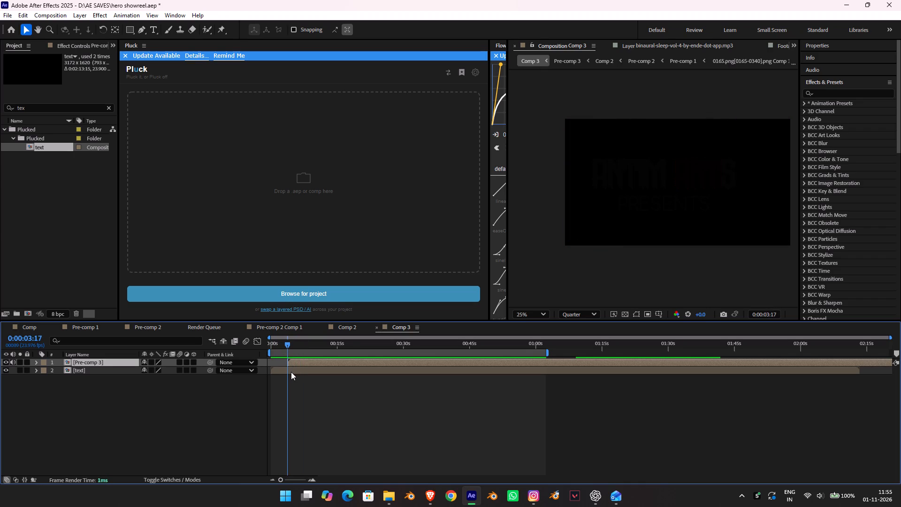
{"action": "left_click", "coordinate": [291, 372]}
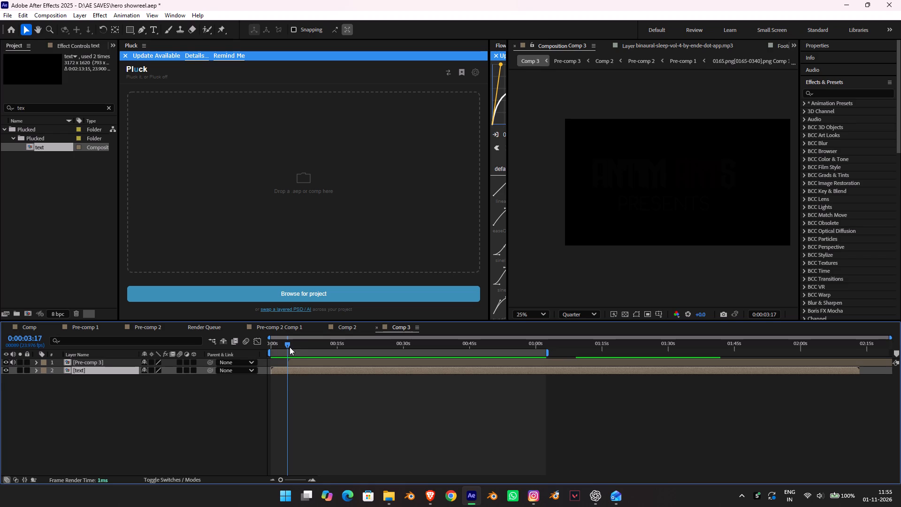
{"action": "key", "text": "ctrl+shift+d"}
{"action": "key", "text": "Delete"}
Split the Pre-comp 3 layer at 0:00:06:17, just before the rocky landscape shot fades in, and delete the earlier part.
{"action": "key", "text": "space"}
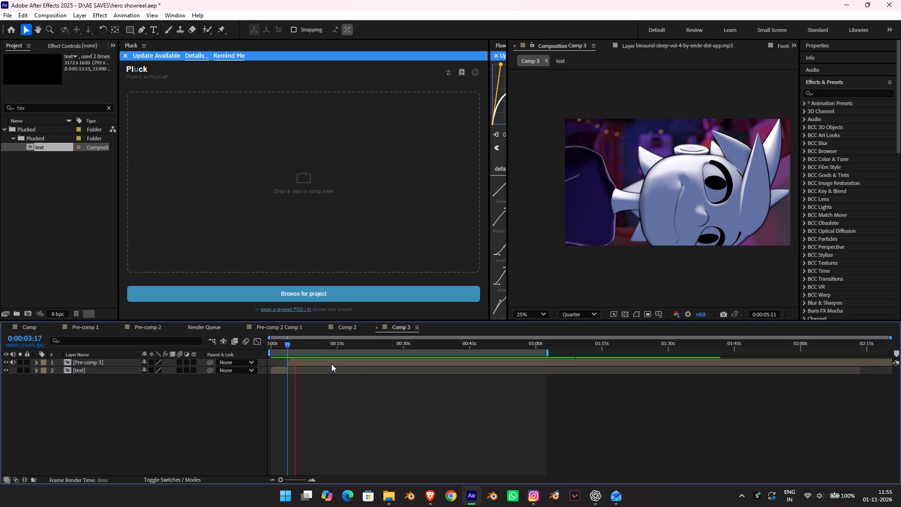
{"action": "key", "text": "space"}
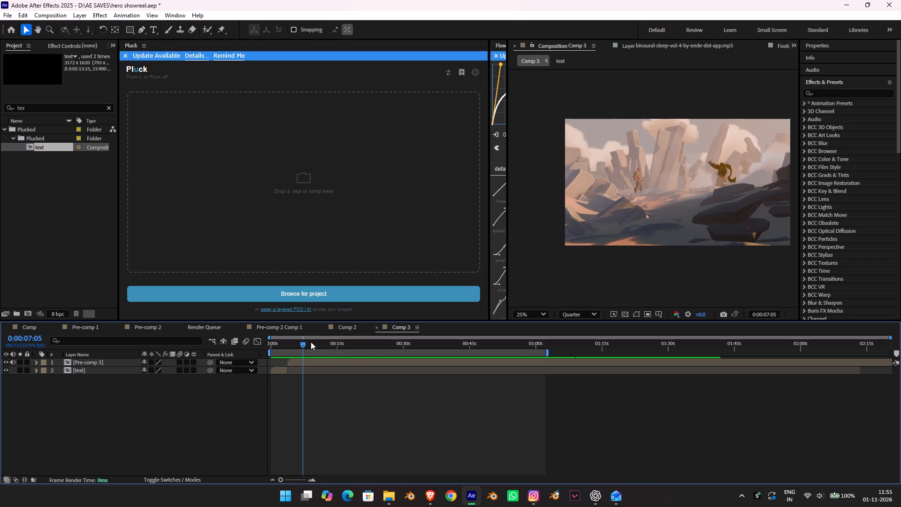
{"action": "left_click", "coordinate": [303, 346]}
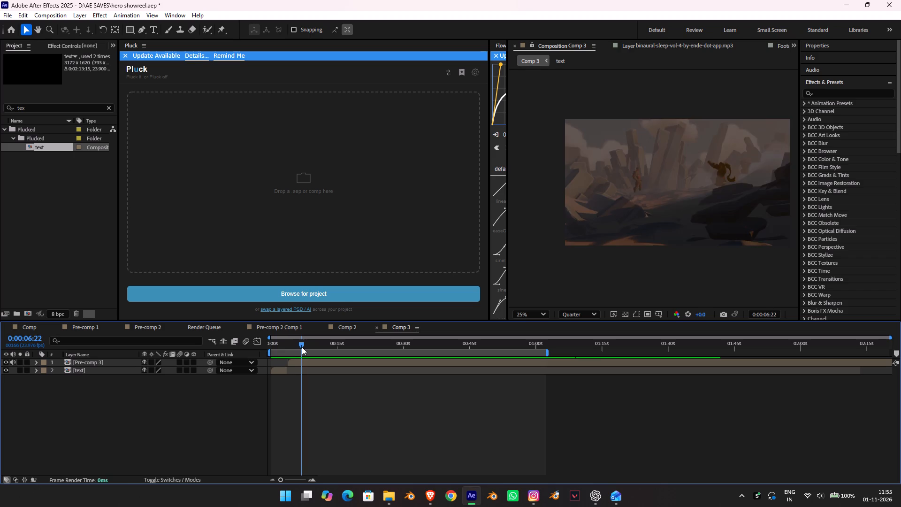
{"action": "left_click", "coordinate": [312, 368]}
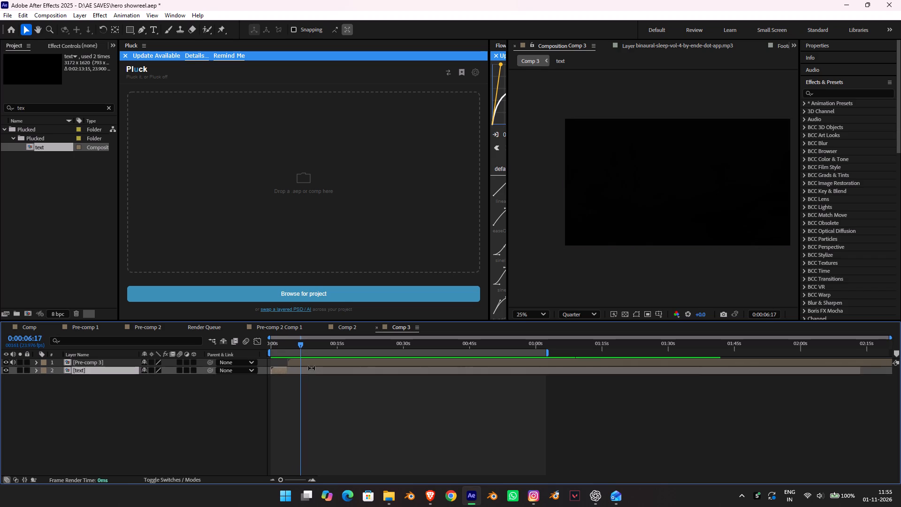
{"action": "left_click", "coordinate": [311, 361]}
{"action": "key", "text": "ctrl+shift+d"}
{"action": "left_click", "coordinate": [288, 370]}
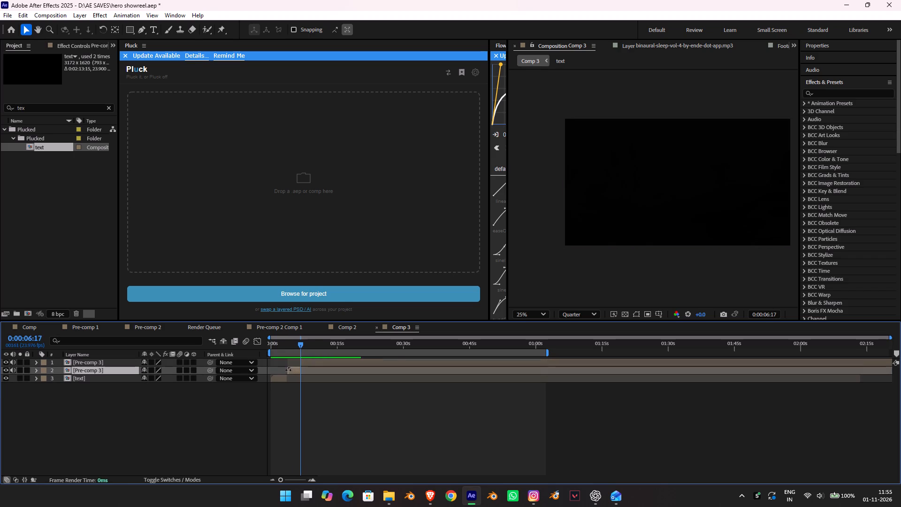
{"action": "key", "text": "Delete"}
Move the remaining Pre-comp 3 layer earlier so it starts at the end of the text layer, and preview the join.
{"action": "left_click", "coordinate": [288, 353]}
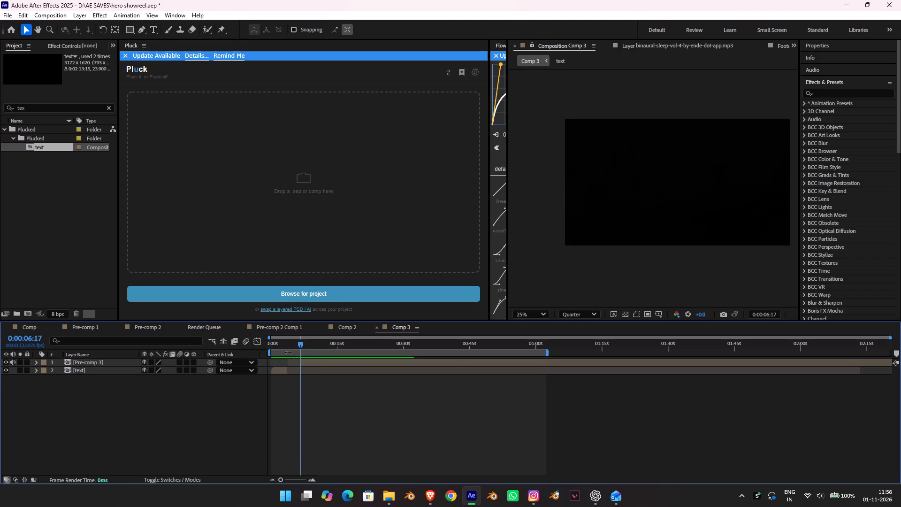
{"action": "left_click", "coordinate": [289, 346]}
{"action": "scroll", "coordinate": [294, 390], "scroll_direction": "up", "scroll_amount": 4, "text": "alt"}
{"action": "middle_click_drag", "start_coordinate": [385, 397], "coordinate": [466, 403]}
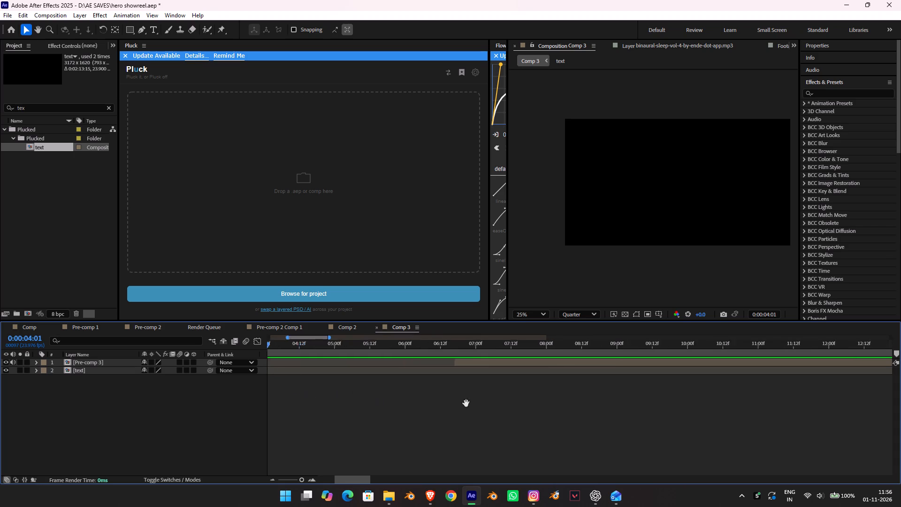
{"action": "middle_click_drag", "start_coordinate": [466, 403], "coordinate": [608, 424]}
{"action": "left_click_drag", "start_coordinate": [646, 361], "coordinate": [445, 378]}
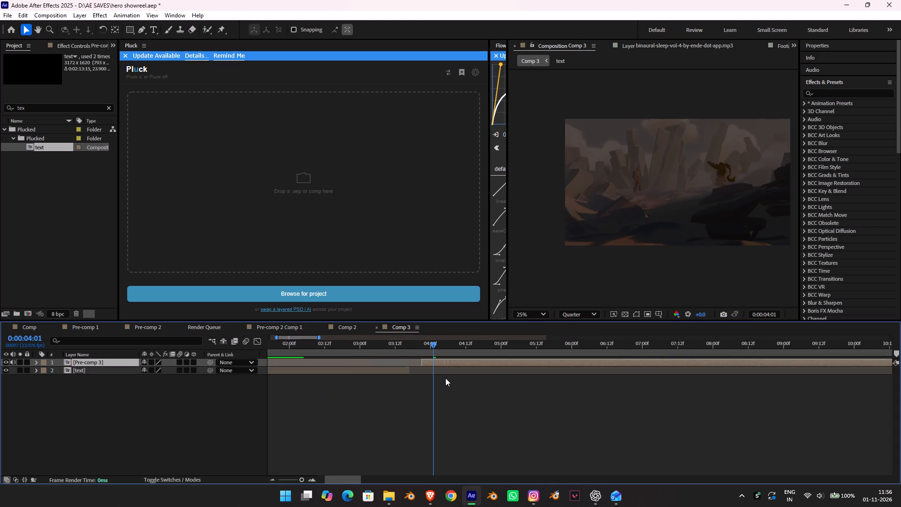
{"action": "left_click_drag", "start_coordinate": [445, 378], "coordinate": [435, 379]}
{"action": "left_click_drag", "start_coordinate": [405, 342], "coordinate": [389, 342]}
{"action": "key", "text": "space"}
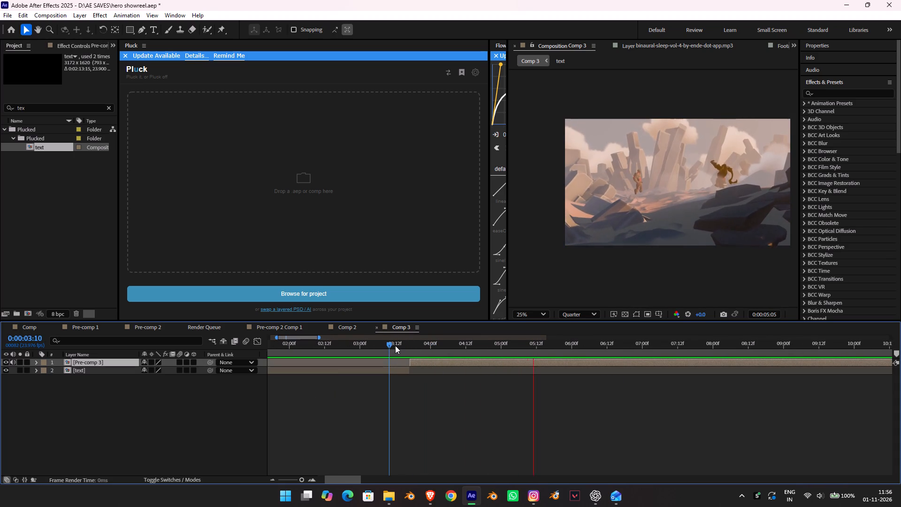
{"action": "key", "text": "space"}
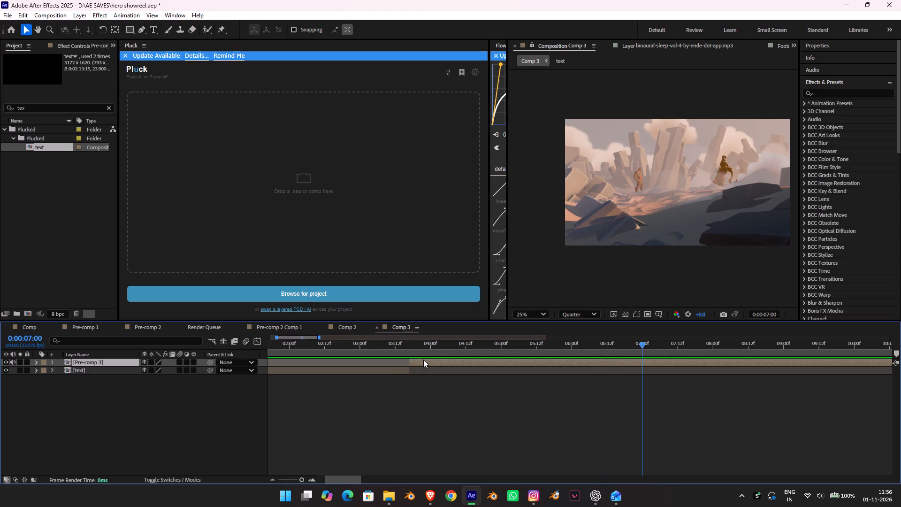
Shift Pre-comp 3 to start at about 0:00:04:00, extend the text layer's end to meet it, and preview from 0:00:02:19.
{"action": "left_click_drag", "start_coordinate": [423, 361], "coordinate": [445, 361]}
{"action": "left_click_drag", "start_coordinate": [412, 370], "coordinate": [433, 374]}
{"action": "left_click_drag", "start_coordinate": [418, 349], "coordinate": [368, 351]}
{"action": "left_click", "coordinate": [344, 342]}
{"action": "key", "text": "space"}
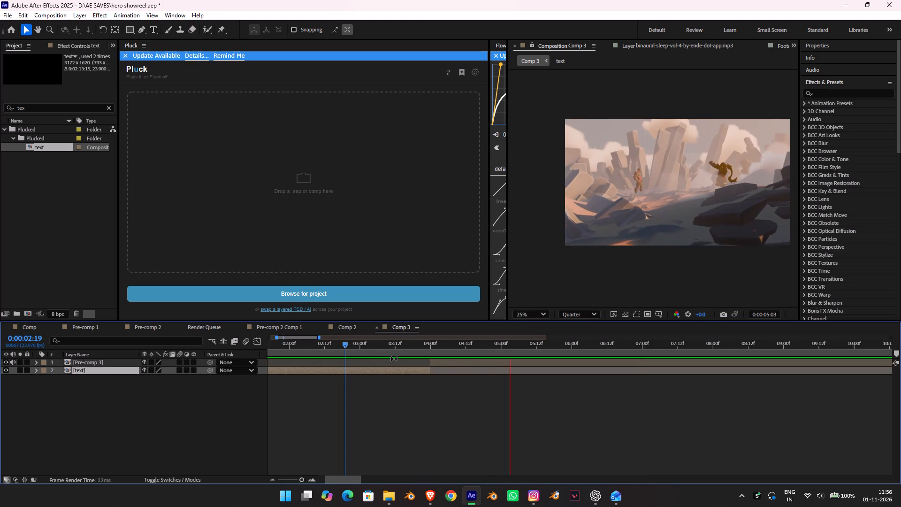
{"action": "key", "text": "space"}
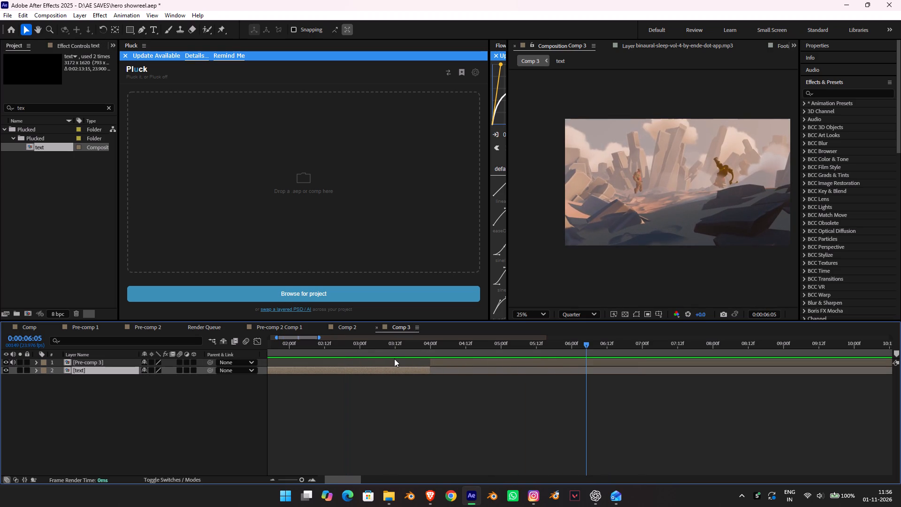
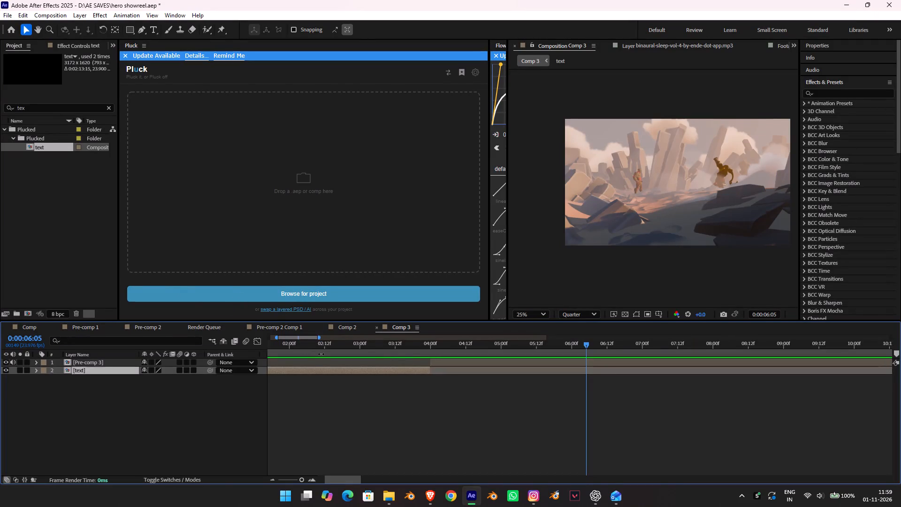
Scale the text layer to 46%, nudge the title slightly within the frame, and preview from 0:00:02:03.
{"action": "left_click_drag", "start_coordinate": [331, 346], "coordinate": [302, 361]}
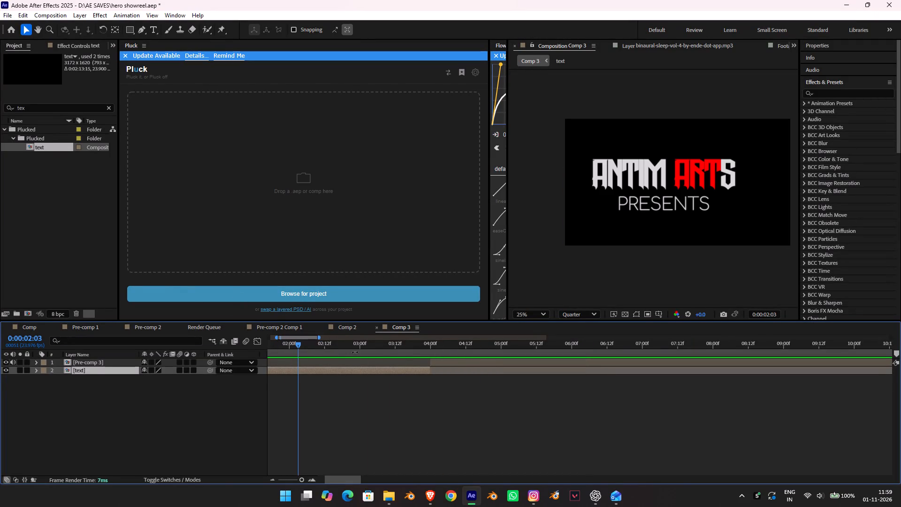
{"action": "key", "text": "s"}
{"action": "left_click_drag", "start_coordinate": [156, 378], "coordinate": [137, 376]}
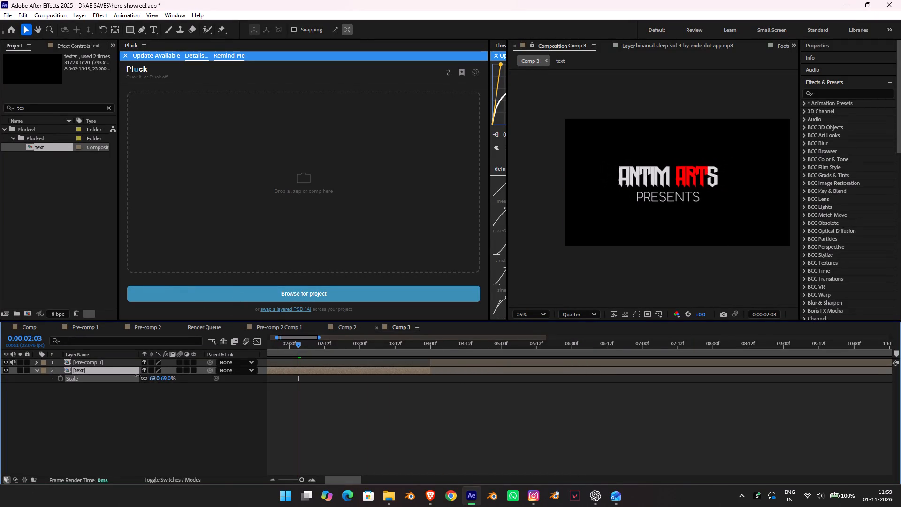
{"action": "left_click_drag", "start_coordinate": [137, 376], "coordinate": [126, 374]}
{"action": "left_click_drag", "start_coordinate": [676, 184], "coordinate": [683, 185]}
{"action": "key", "text": "space"}
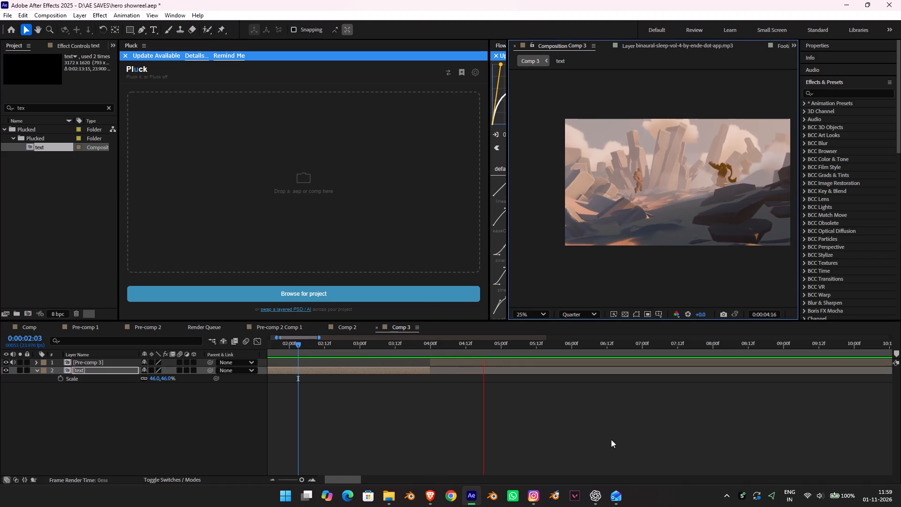
{"action": "key", "text": "space"}
Play through the rest of Comp 3 to review the shots up to the AASMA MAI MERE caption.
{"action": "scroll", "coordinate": [584, 422], "scroll_direction": "down", "scroll_amount": 5}
{"action": "key", "text": "space"}
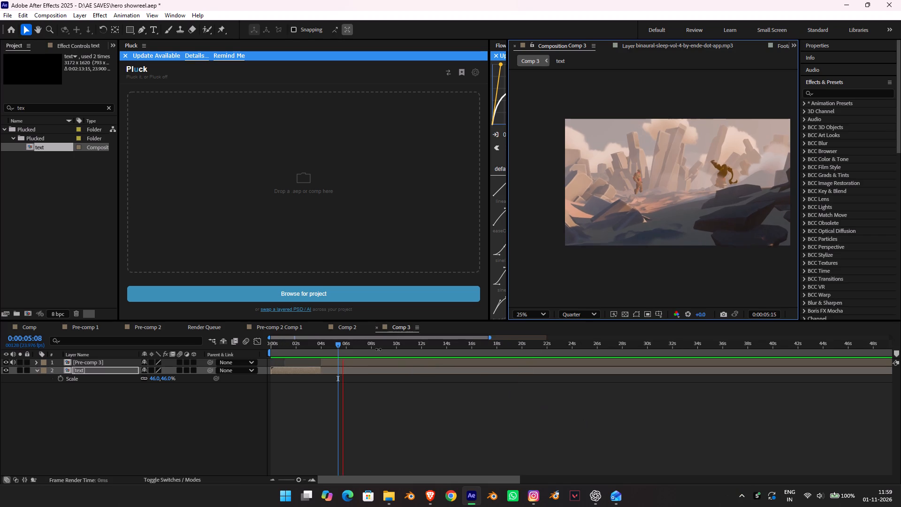
{"action": "left_click_drag", "start_coordinate": [386, 347], "coordinate": [573, 366]}
{"action": "key", "text": "space"}
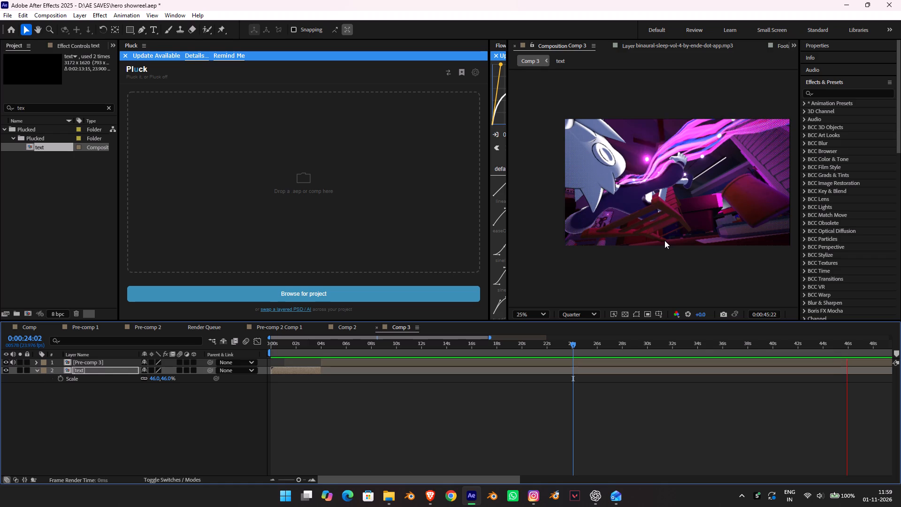
{"action": "key", "text": "space"}
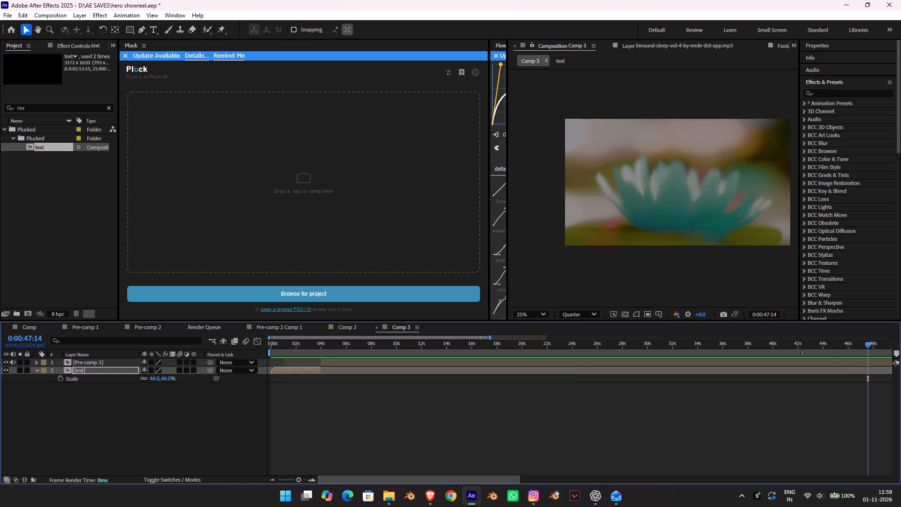
{"action": "scroll", "coordinate": [812, 375], "scroll_direction": "down", "scroll_amount": 3, "text": "alt"}
{"action": "key", "text": "space"}
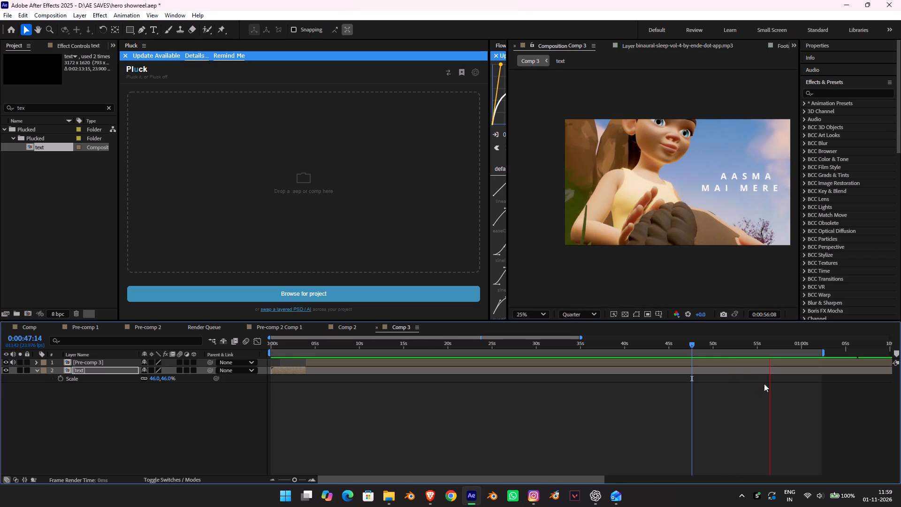
{"action": "key", "text": "space"}
Split the Pre-comp 3 layer at 0:00:55:14, on the cut from the flower to the girl with the AASMA MAI MERE caption.
{"action": "scroll", "coordinate": [768, 389], "scroll_direction": "up", "scroll_amount": 2, "text": "alt"}
{"action": "left_click_drag", "start_coordinate": [793, 344], "coordinate": [756, 338]}
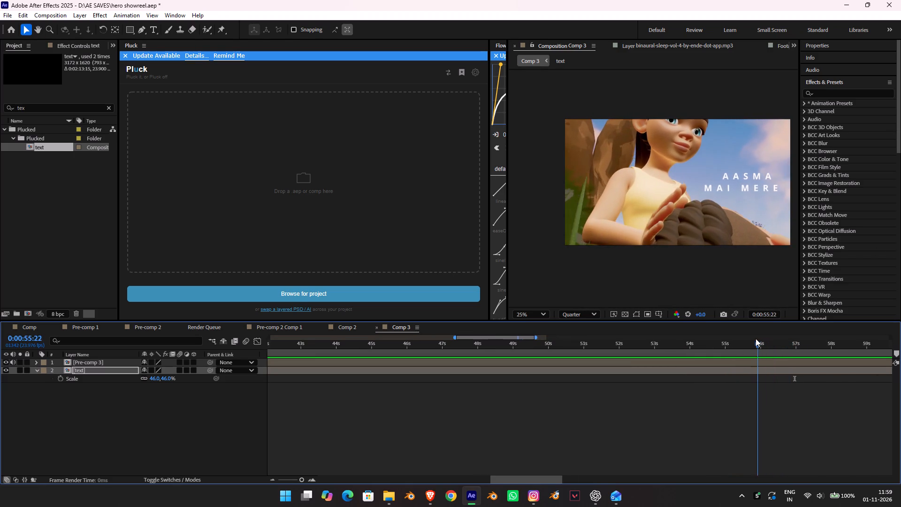
{"action": "left_click_drag", "start_coordinate": [756, 338], "coordinate": [743, 338]}
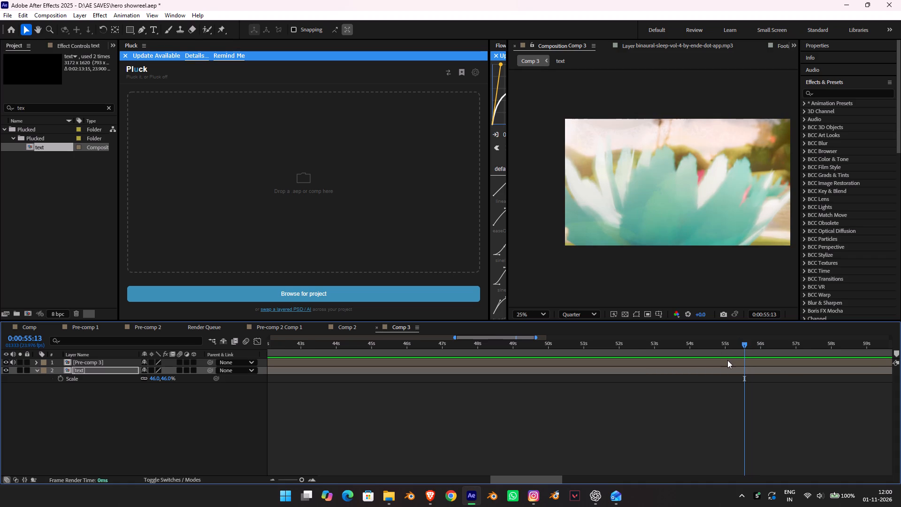
{"action": "scroll", "coordinate": [727, 360], "scroll_direction": "up", "scroll_amount": 3, "text": "alt"}
{"action": "scroll", "coordinate": [803, 392], "scroll_direction": "up", "scroll_amount": 1}
{"action": "middle_click_drag", "start_coordinate": [803, 392], "coordinate": [505, 393]}
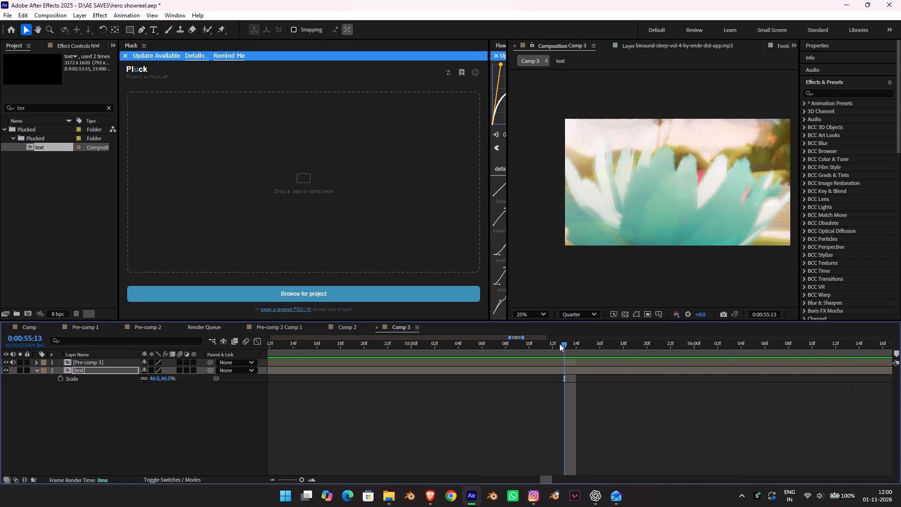
{"action": "left_click_drag", "start_coordinate": [564, 344], "coordinate": [565, 344]}
{"action": "left_click_drag", "start_coordinate": [565, 344], "coordinate": [573, 346]}
{"action": "left_click", "coordinate": [574, 364]}
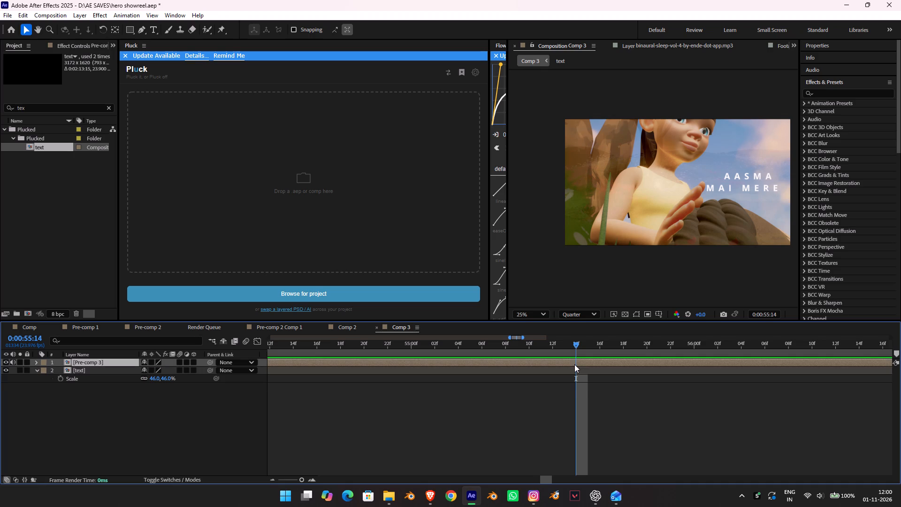
{"action": "key", "text": "ctrl+shift+d"}
Move the second part of Pre-comp 3 later to start at about 0:00:56:06, opening a gap after the cut.
{"action": "left_click_drag", "start_coordinate": [588, 363], "coordinate": [708, 370]}
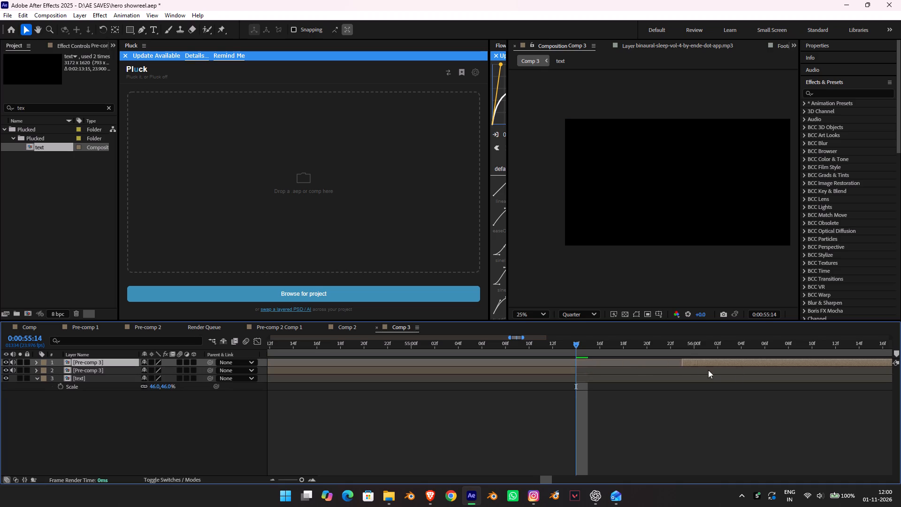
{"action": "left_click_drag", "start_coordinate": [708, 370], "coordinate": [778, 374]}
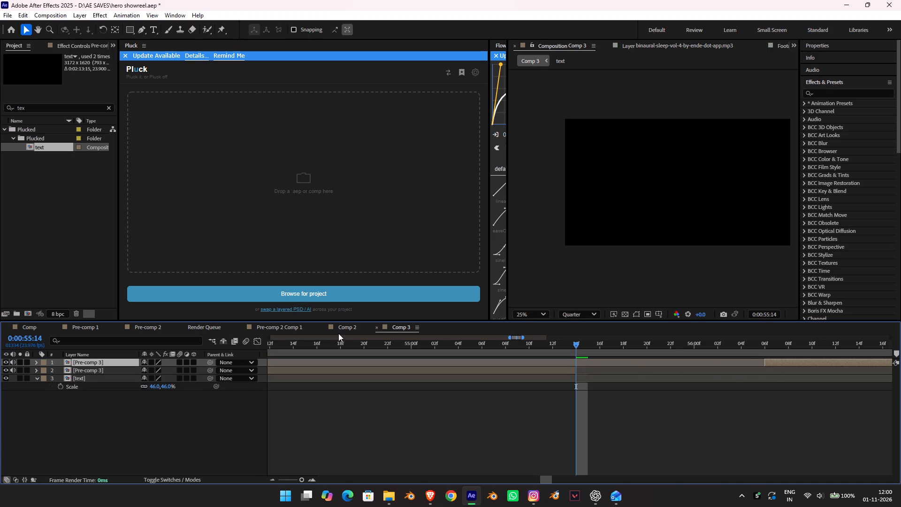
Look through the other open compositions and the render queue, scrubbing through Pre-comp 2 Comp 1 and Comp.
{"action": "left_click", "coordinate": [345, 329]}
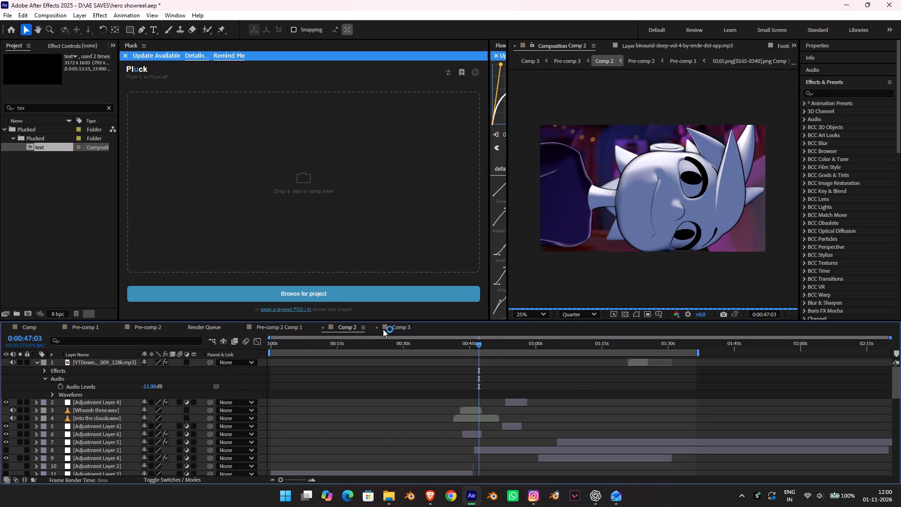
{"action": "left_click", "coordinate": [394, 327]}
{"action": "left_click", "coordinate": [91, 324]}
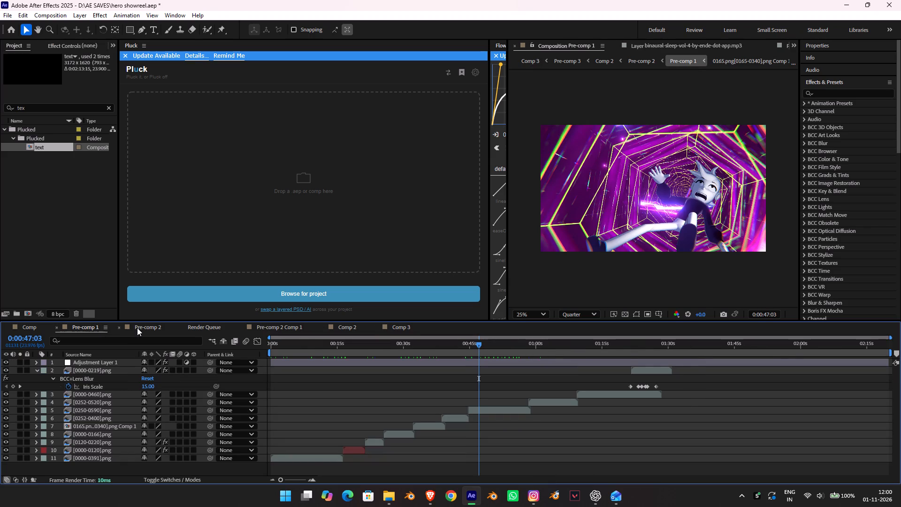
{"action": "left_click", "coordinate": [137, 328]}
{"action": "left_click", "coordinate": [196, 328]}
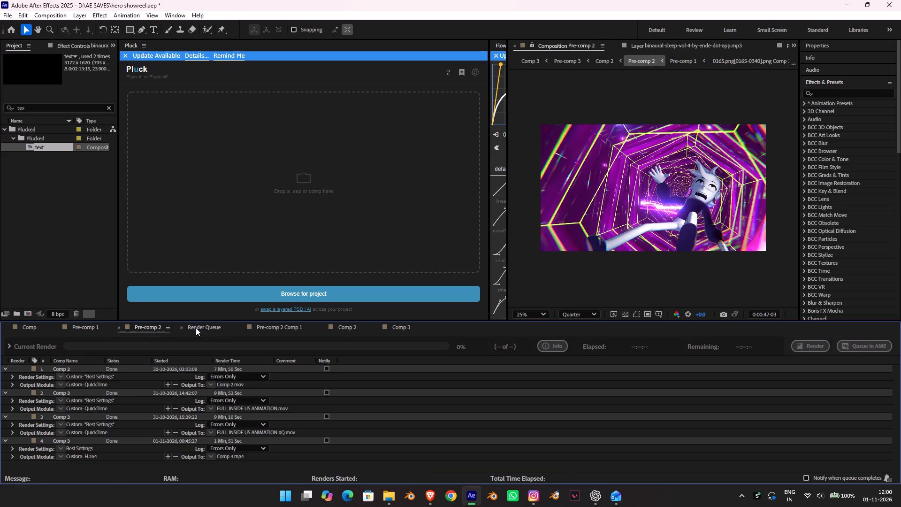
{"action": "left_click", "coordinate": [271, 327]}
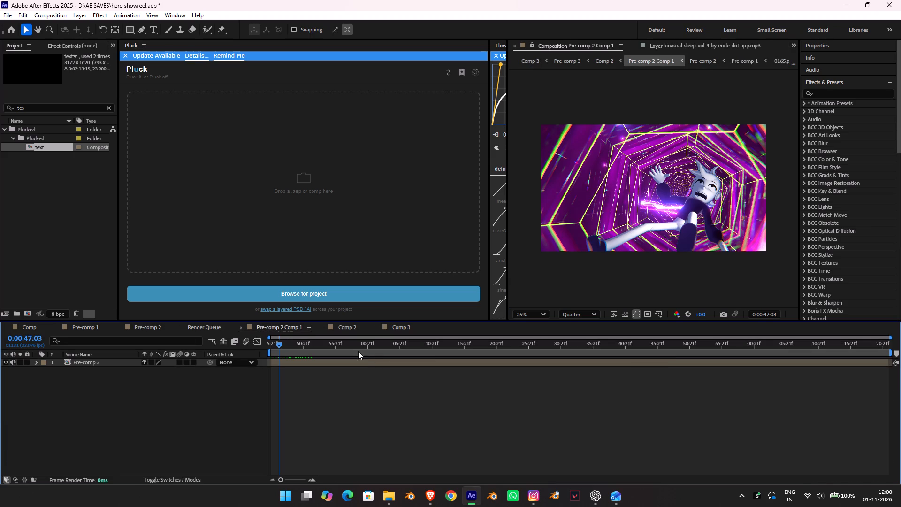
{"action": "left_click_drag", "start_coordinate": [358, 351], "coordinate": [659, 373]}
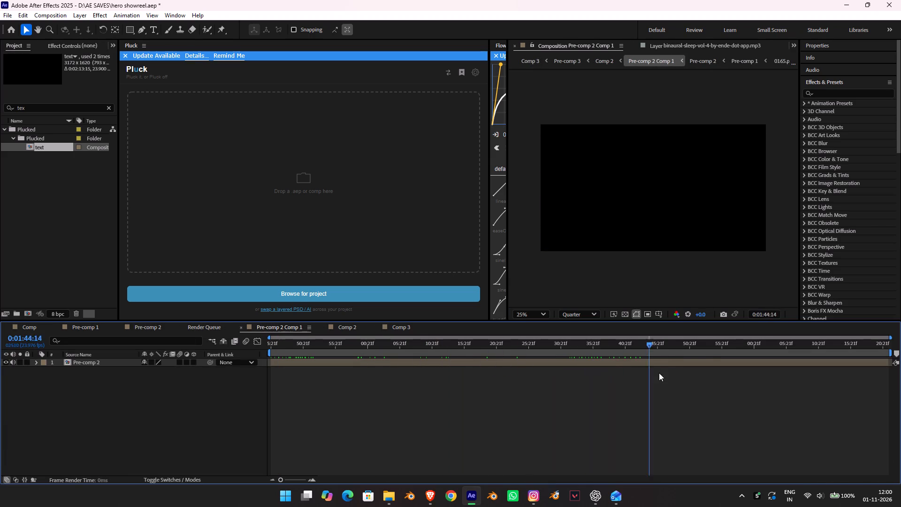
{"action": "left_click_drag", "start_coordinate": [659, 373], "coordinate": [213, 354]}
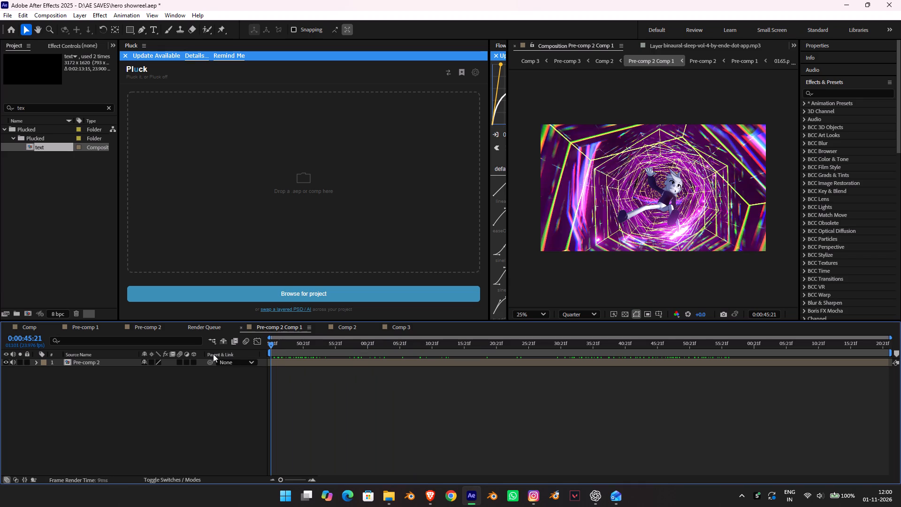
{"action": "left_click_drag", "start_coordinate": [213, 354], "coordinate": [211, 351]}
{"action": "left_click", "coordinate": [28, 327]}
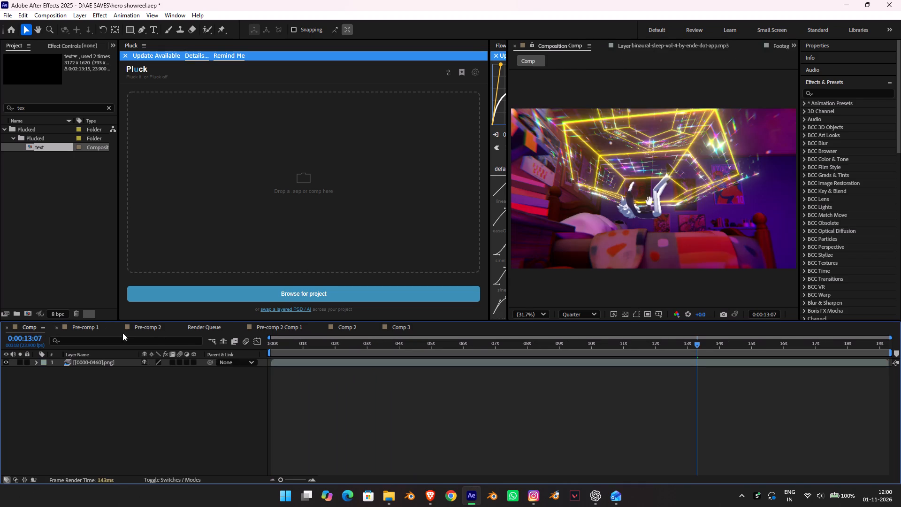
{"action": "left_click_drag", "start_coordinate": [331, 345], "coordinate": [327, 348]}
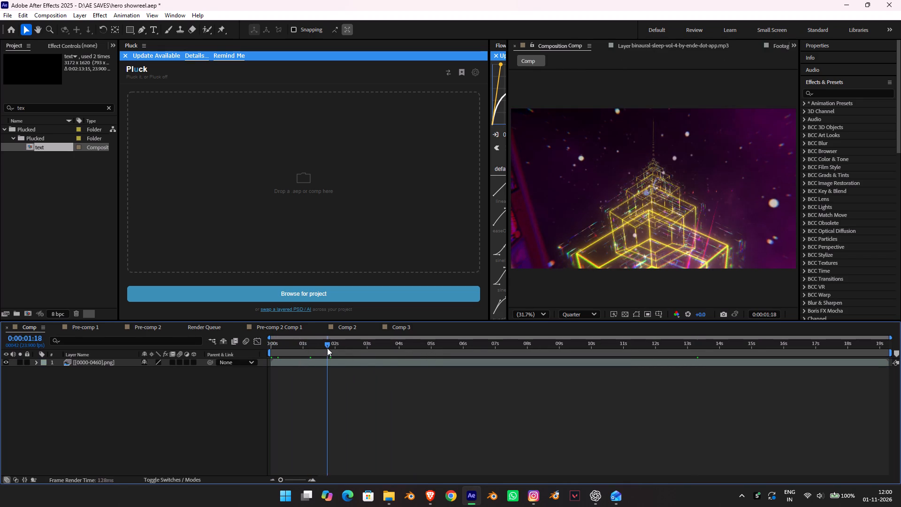
{"action": "left_click_drag", "start_coordinate": [327, 348], "coordinate": [319, 346]}
Examine the tunnel shots in Pre-comp 1 and Pre-comp 2, scrubbing between about 0:00:29 and 0:01:00.
{"action": "left_click", "coordinate": [89, 327]}
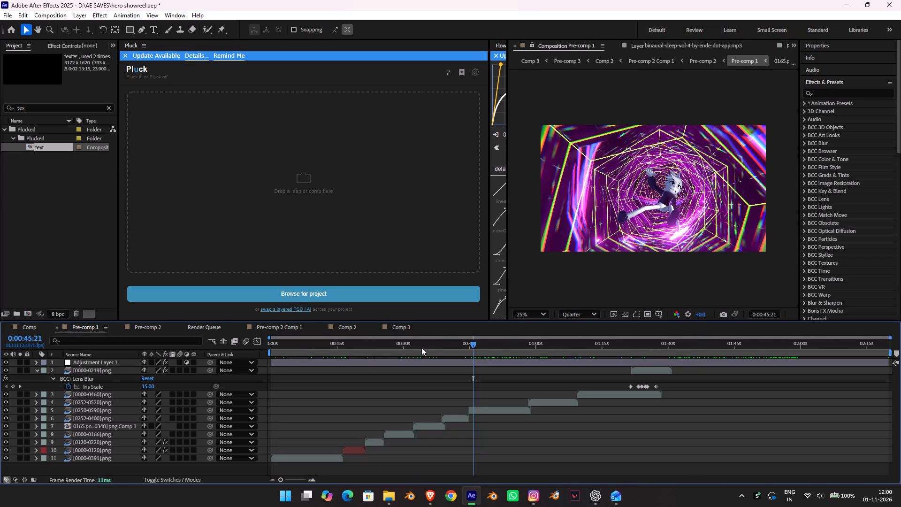
{"action": "left_click_drag", "start_coordinate": [421, 347], "coordinate": [530, 355]}
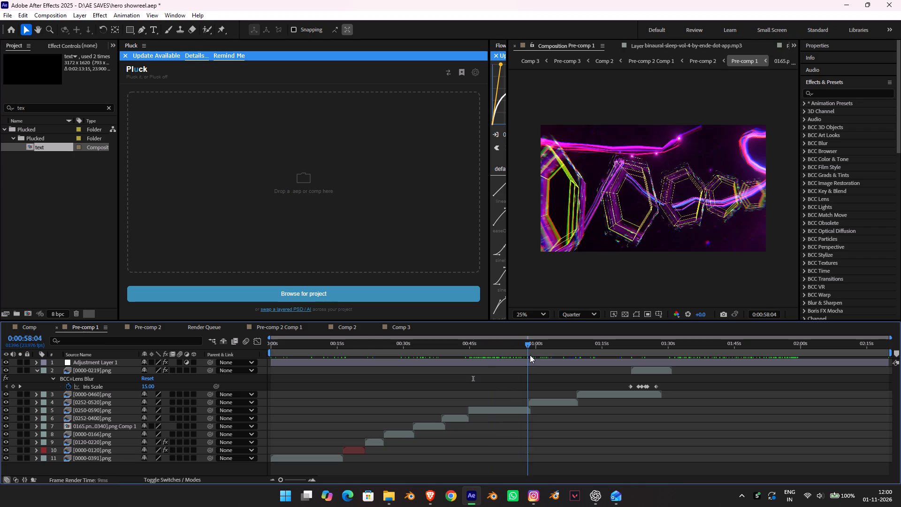
{"action": "left_click_drag", "start_coordinate": [530, 355], "coordinate": [439, 356]}
{"action": "key", "text": "space"}
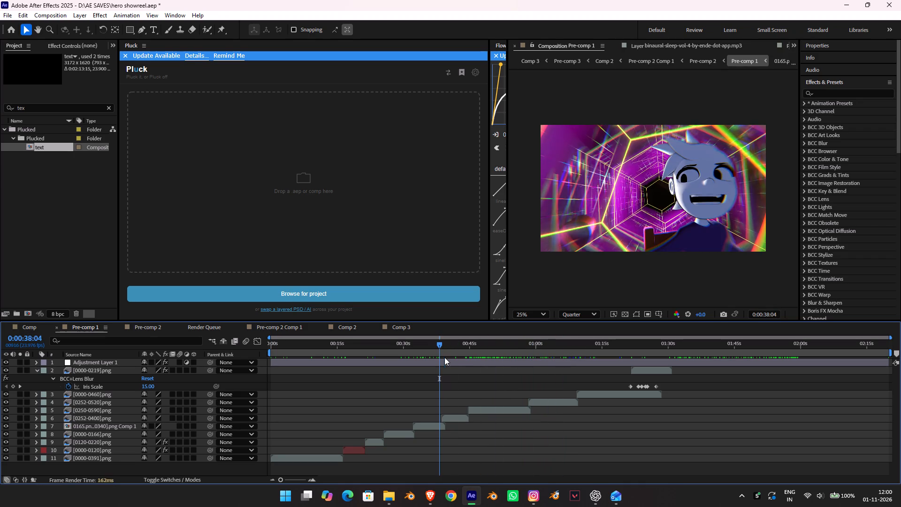
{"action": "left_click", "coordinate": [466, 350]}
{"action": "key", "text": "space"}
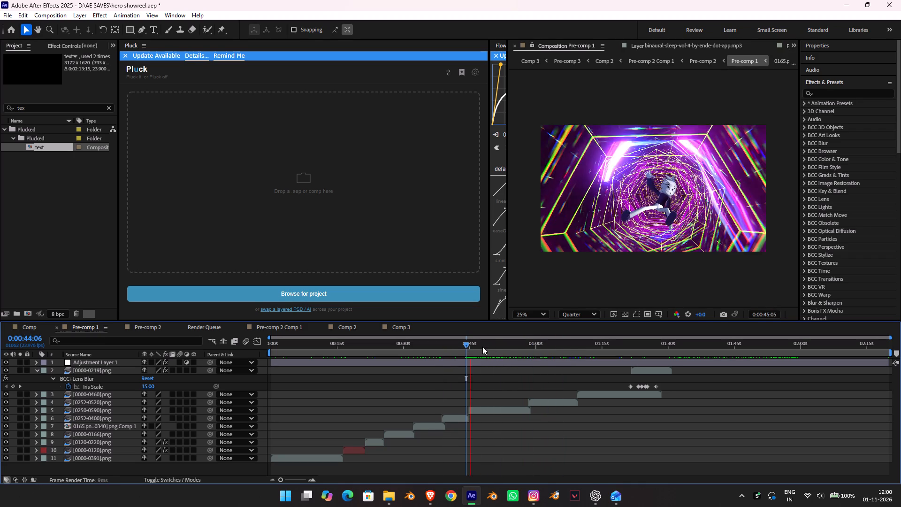
{"action": "key", "text": "space"}
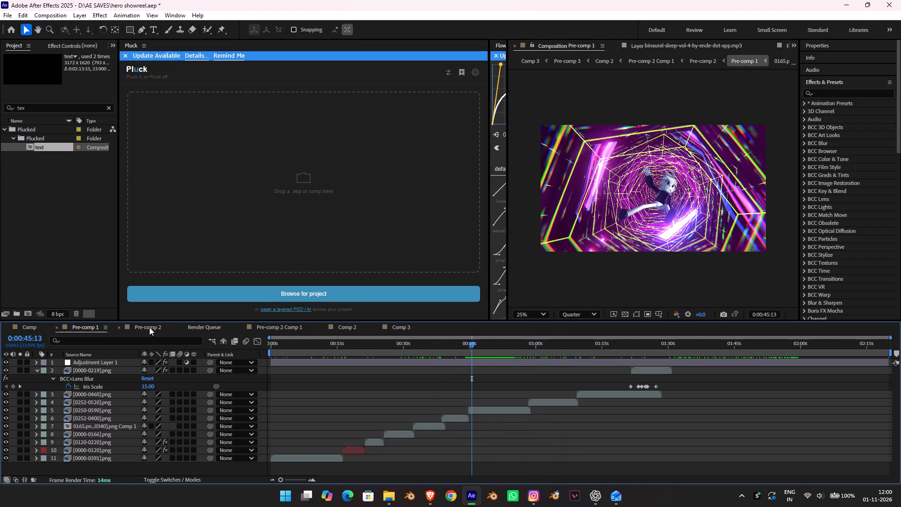
{"action": "left_click", "coordinate": [149, 327]}
{"action": "left_click_drag", "start_coordinate": [348, 346], "coordinate": [317, 346]}
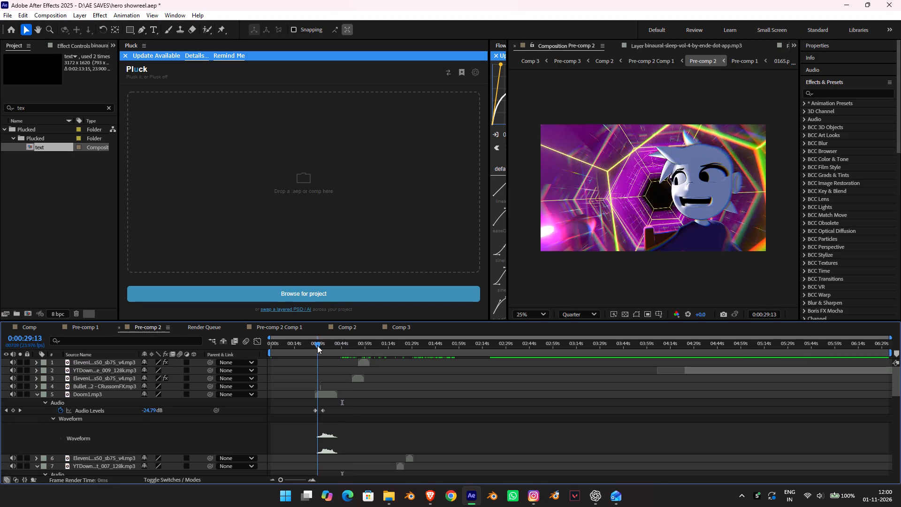
{"action": "left_click_drag", "start_coordinate": [317, 346], "coordinate": [366, 353]}
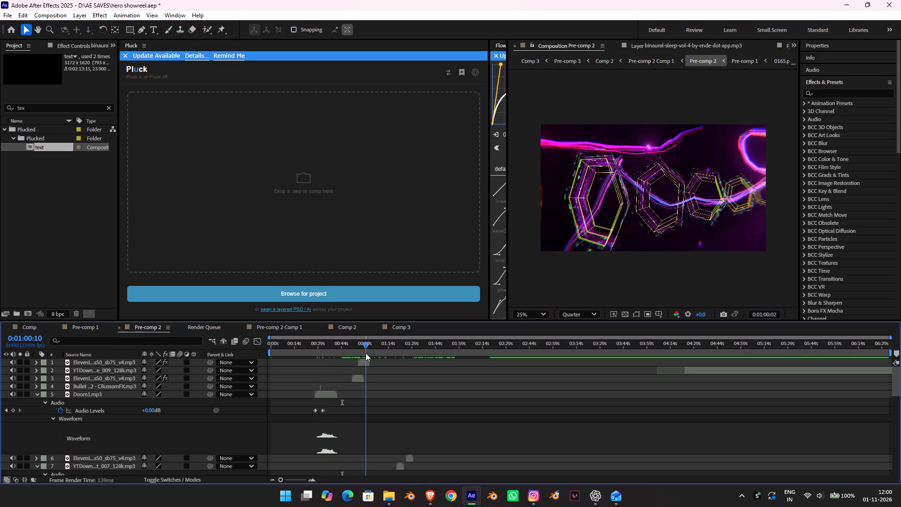
{"action": "left_click_drag", "start_coordinate": [366, 353], "coordinate": [364, 353]}
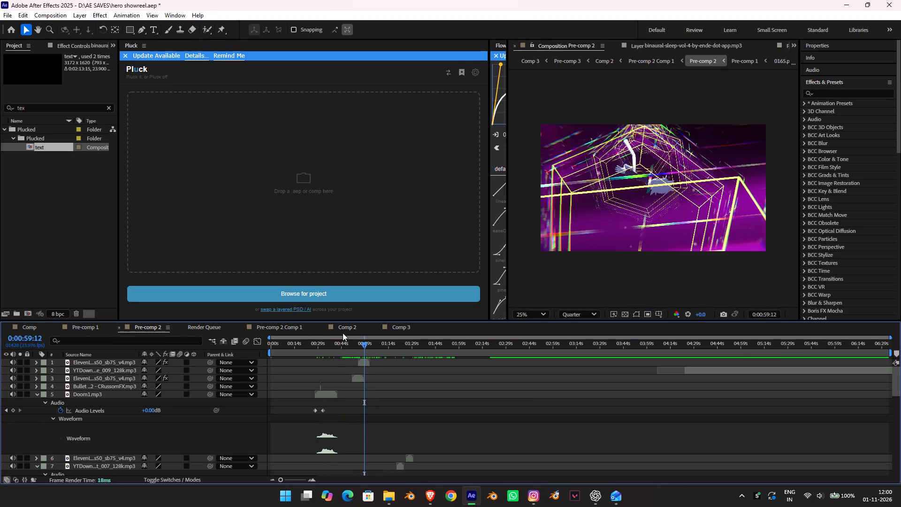
Examine the tunnel and character shots in Comp 2, scrubbing between about 0:00:40 and 0:00:59.
{"action": "left_click", "coordinate": [206, 328]}
{"action": "left_click", "coordinate": [272, 325]}
{"action": "left_click", "coordinate": [337, 328]}
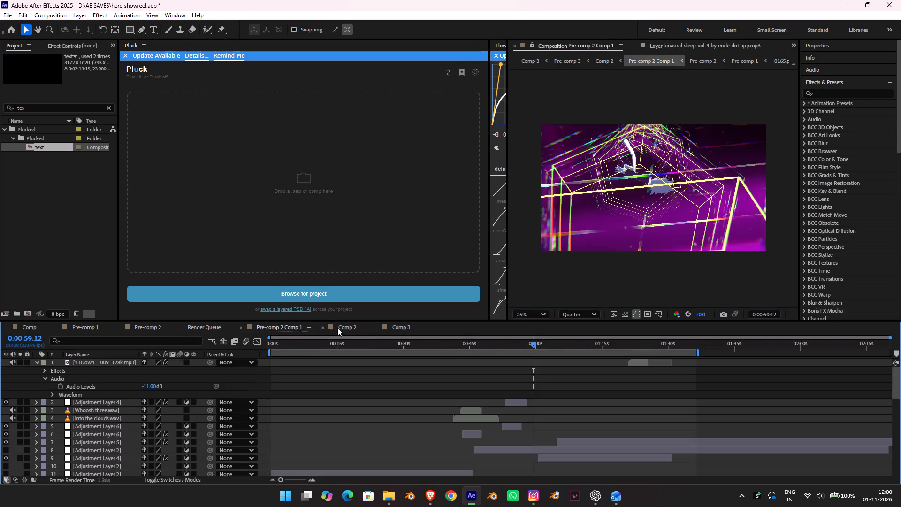
{"action": "scroll", "coordinate": [518, 382], "scroll_direction": "down", "scroll_amount": 6}
{"action": "scroll", "coordinate": [521, 404], "scroll_direction": "up", "scroll_amount": 5}
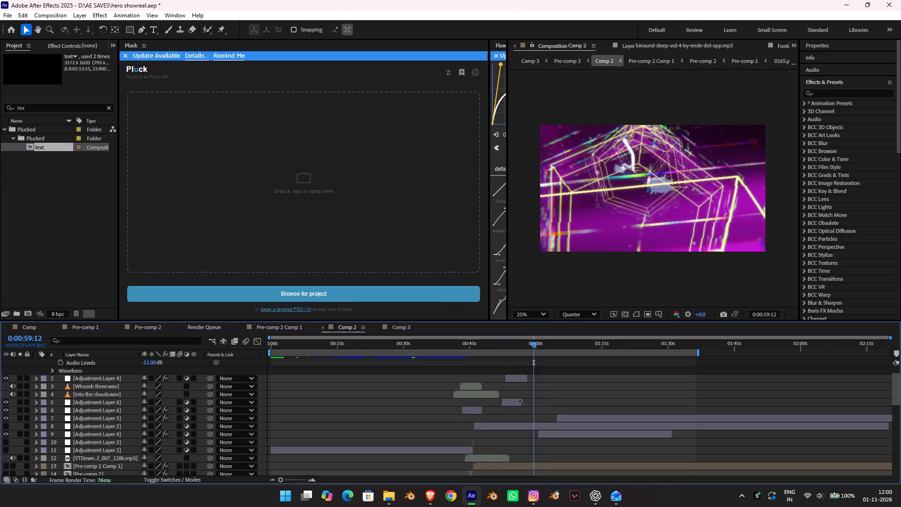
{"action": "left_click_drag", "start_coordinate": [528, 341], "coordinate": [484, 342]}
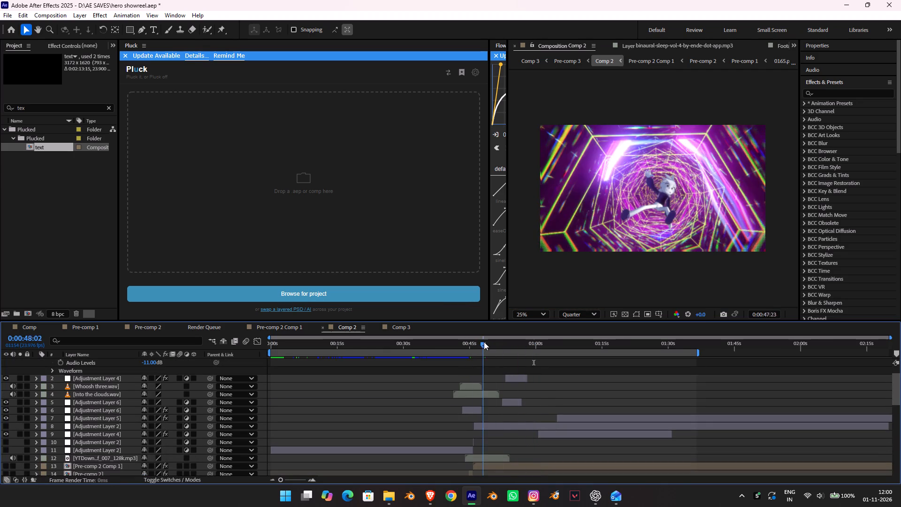
{"action": "left_click_drag", "start_coordinate": [484, 342], "coordinate": [459, 342]}
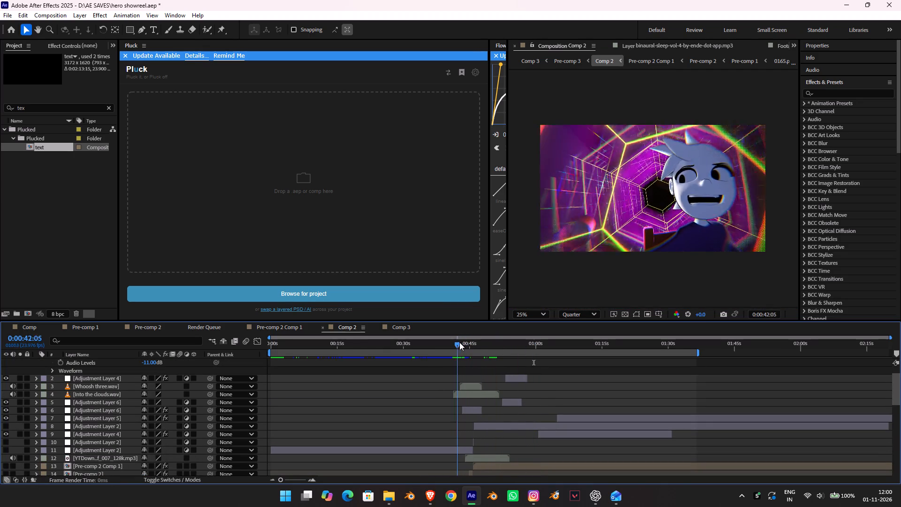
{"action": "left_click_drag", "start_coordinate": [459, 342], "coordinate": [477, 346]}
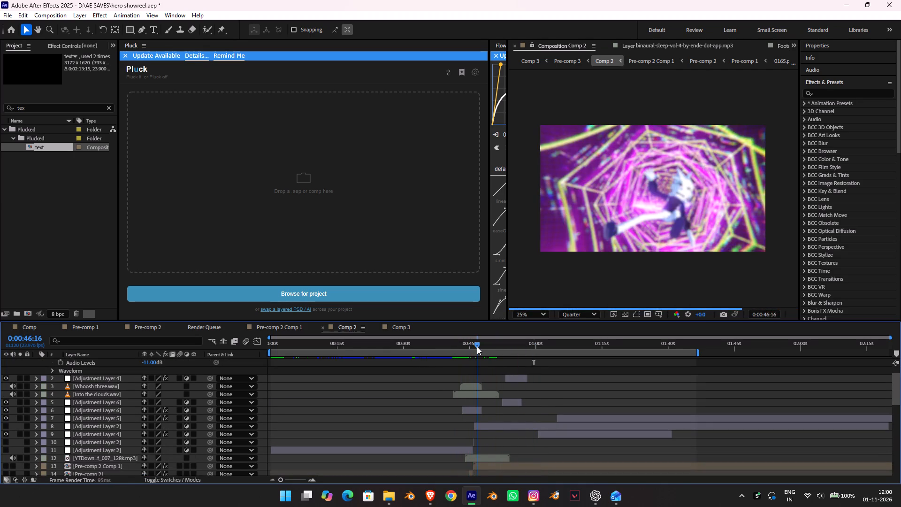
{"action": "left_click_drag", "start_coordinate": [477, 346], "coordinate": [484, 351]}
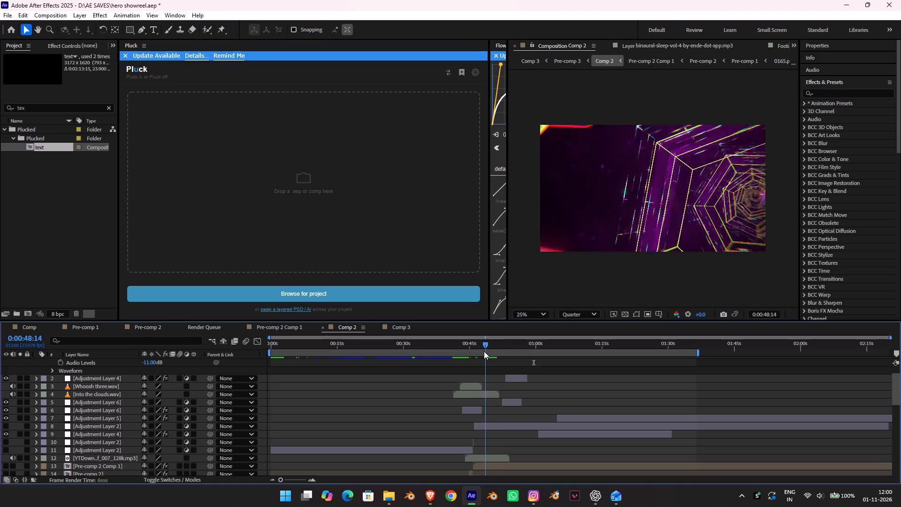
{"action": "left_click_drag", "start_coordinate": [484, 351], "coordinate": [451, 351]}
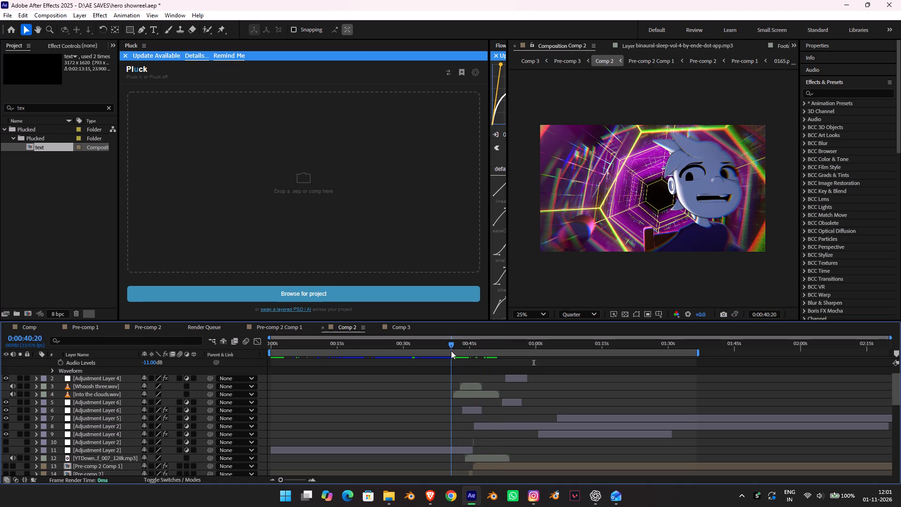
{"action": "left_click_drag", "start_coordinate": [451, 351], "coordinate": [474, 353]}
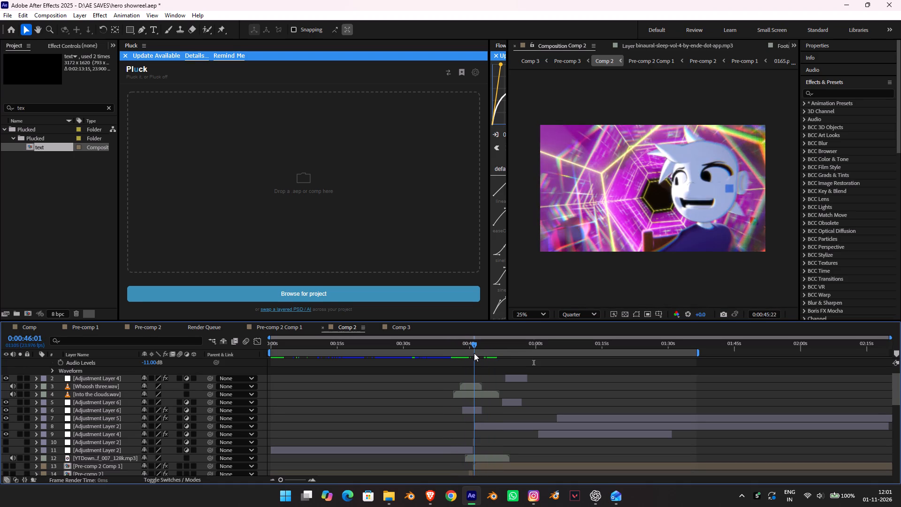
{"action": "left_click_drag", "start_coordinate": [474, 353], "coordinate": [469, 354]}
Compare the cut at 0:00:55:14 in Comp 3 with the tunnel shots and layer stack around 0:00:46 in Comp 2.
{"action": "left_click", "coordinate": [400, 330]}
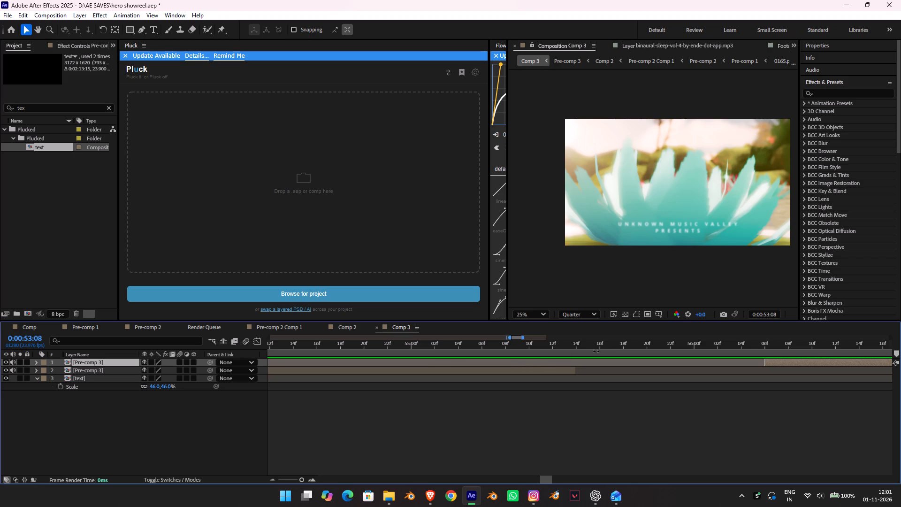
{"action": "left_click", "coordinate": [569, 348]}
{"action": "left_click", "coordinate": [570, 348]}
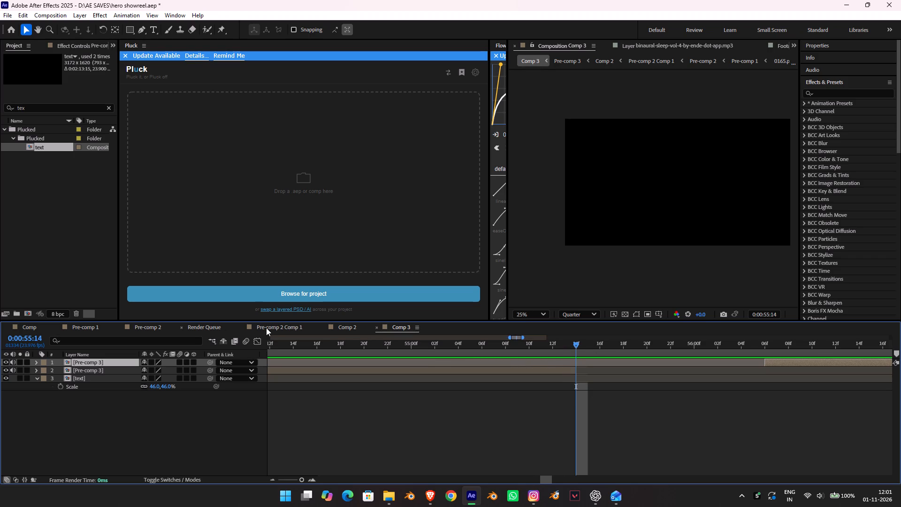
{"action": "left_click", "coordinate": [337, 330]}
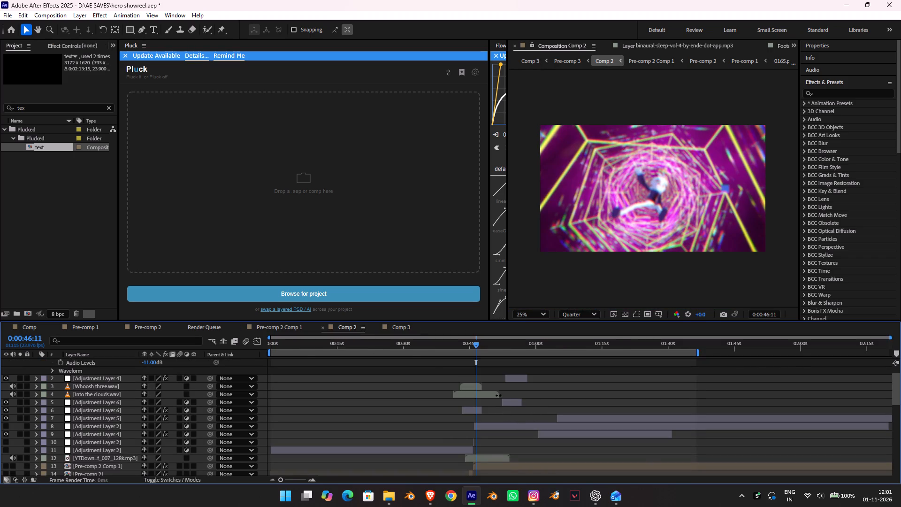
{"action": "scroll", "coordinate": [501, 402], "scroll_direction": "down", "scroll_amount": 3}
{"action": "scroll", "coordinate": [493, 425], "scroll_direction": "up", "scroll_amount": 3}
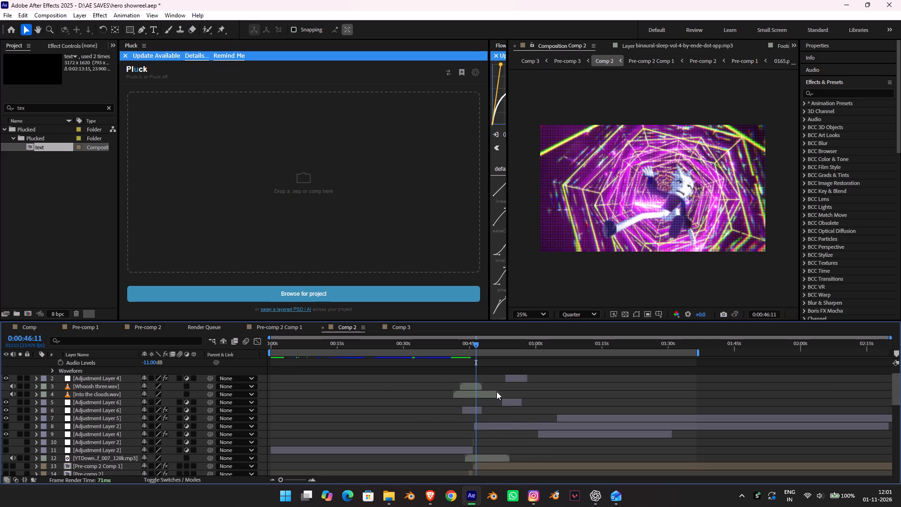
{"action": "scroll", "coordinate": [389, 393], "scroll_direction": "down", "scroll_amount": 3}
{"action": "scroll", "coordinate": [391, 390], "scroll_direction": "up", "scroll_amount": 3}
{"action": "left_click", "coordinate": [472, 344]}
{"action": "left_click", "coordinate": [399, 330]}
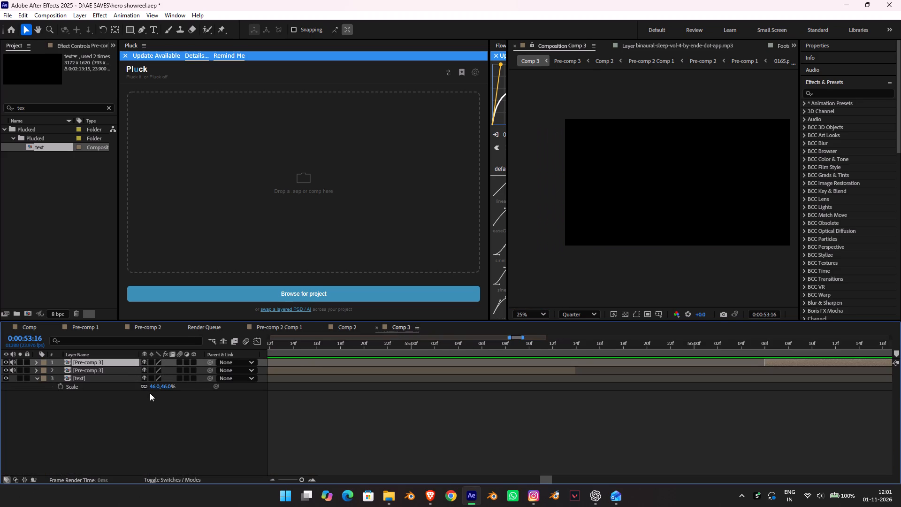
Replace the project item search with "comp" to filter for the compositions.
{"action": "left_click", "coordinate": [134, 405]}
{"action": "left_click", "coordinate": [45, 107]}
{"action": "left_click_drag", "start_coordinate": [43, 107], "coordinate": [37, 108]}
{"action": "left_click_drag", "start_coordinate": [34, 108], "coordinate": [15, 106]}
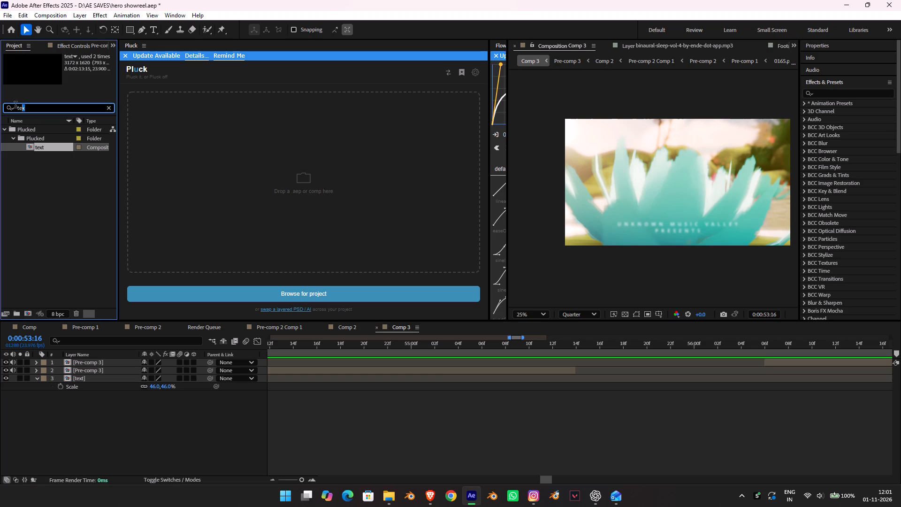
{"action": "left_click_drag", "start_coordinate": [15, 106], "coordinate": [0, 107]}
{"action": "key", "text": "c"}
{"action": "type", "text": "omp"}
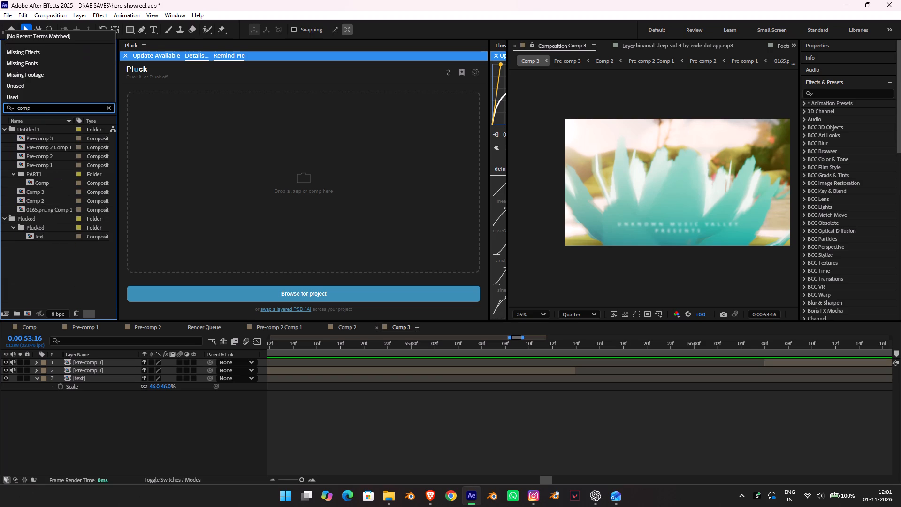
Check Comp 2 around 0:00:43, and add it to Comp 3 as a layer between the two Pre-comp 3 layers.
{"action": "left_click", "coordinate": [33, 190]}
{"action": "double_click", "coordinate": [37, 203]}
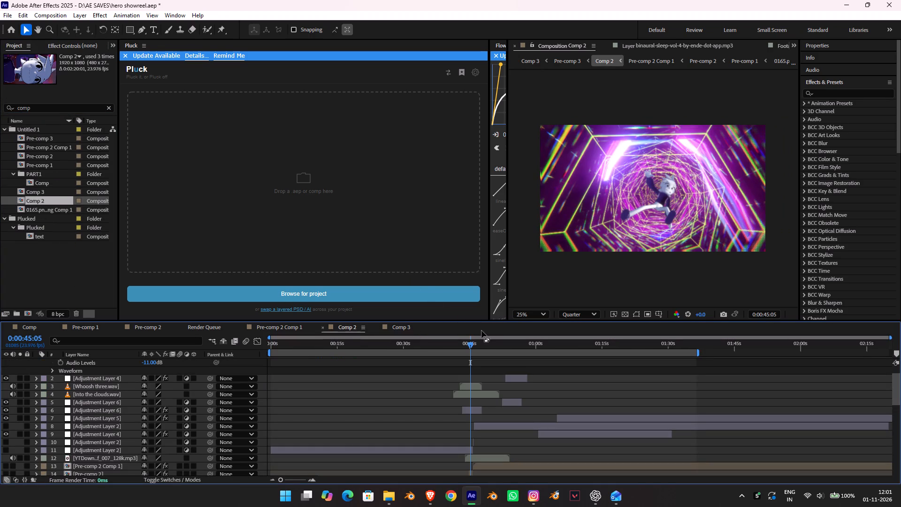
{"action": "left_click_drag", "start_coordinate": [469, 343], "coordinate": [460, 343]}
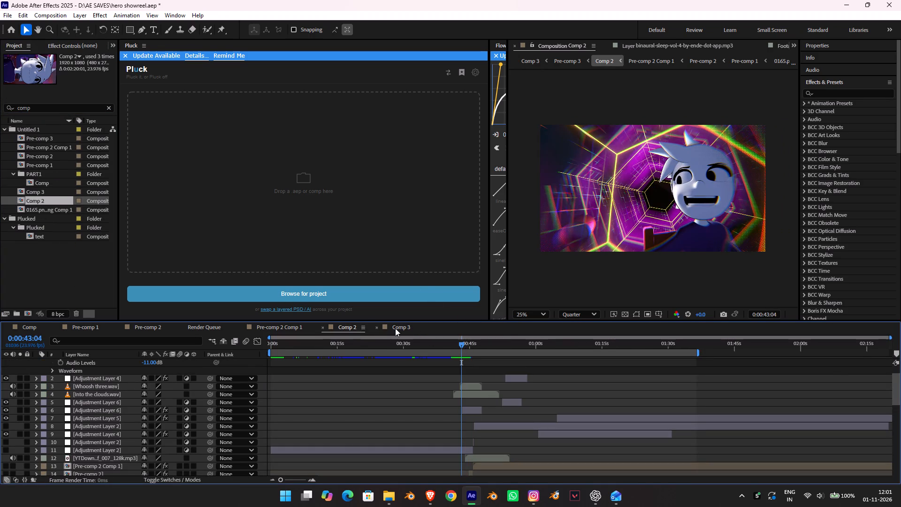
{"action": "left_click", "coordinate": [395, 328]}
{"action": "left_click_drag", "start_coordinate": [39, 200], "coordinate": [110, 364]}
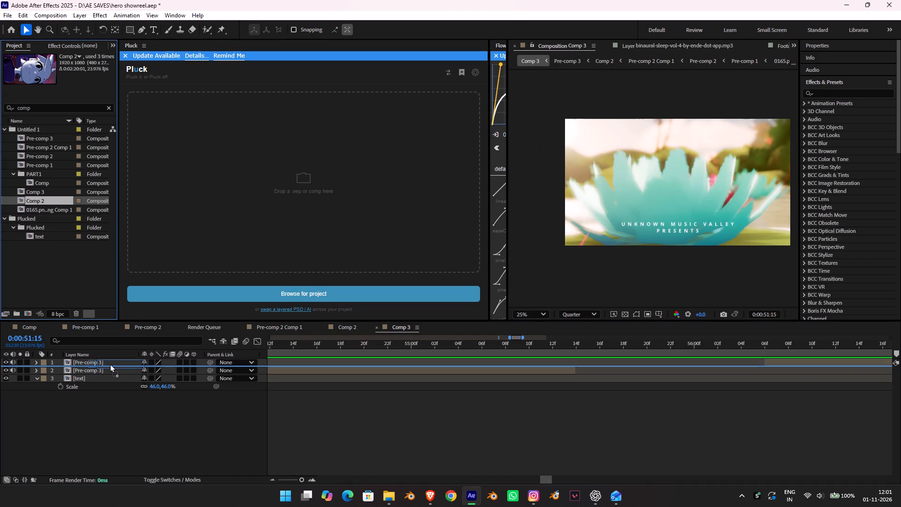
{"action": "left_click_drag", "start_coordinate": [110, 364], "coordinate": [110, 364]}
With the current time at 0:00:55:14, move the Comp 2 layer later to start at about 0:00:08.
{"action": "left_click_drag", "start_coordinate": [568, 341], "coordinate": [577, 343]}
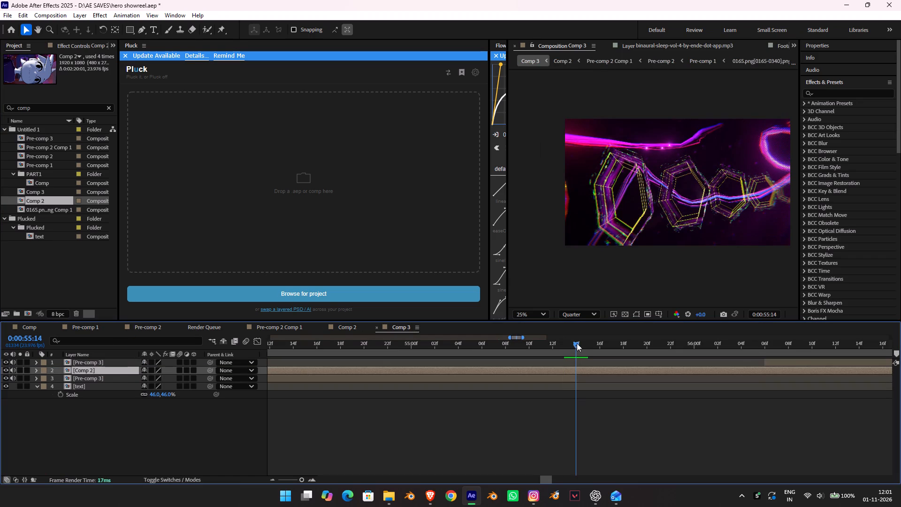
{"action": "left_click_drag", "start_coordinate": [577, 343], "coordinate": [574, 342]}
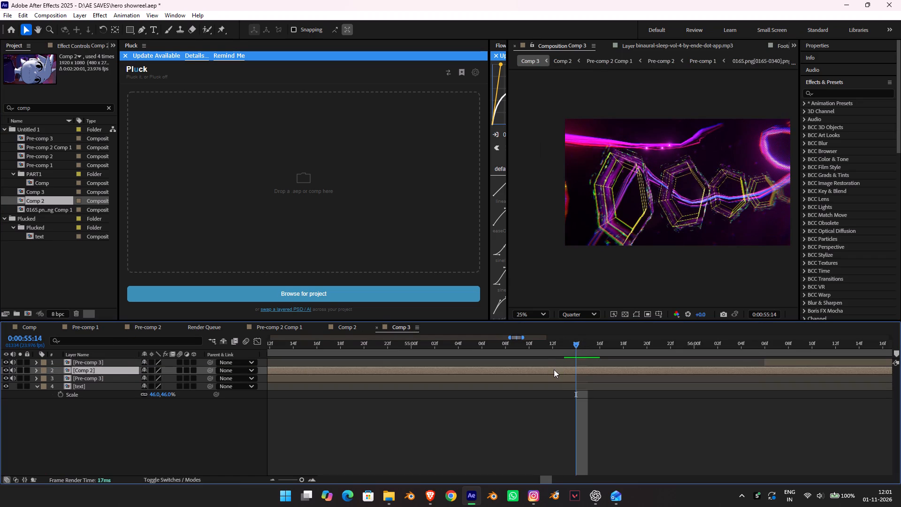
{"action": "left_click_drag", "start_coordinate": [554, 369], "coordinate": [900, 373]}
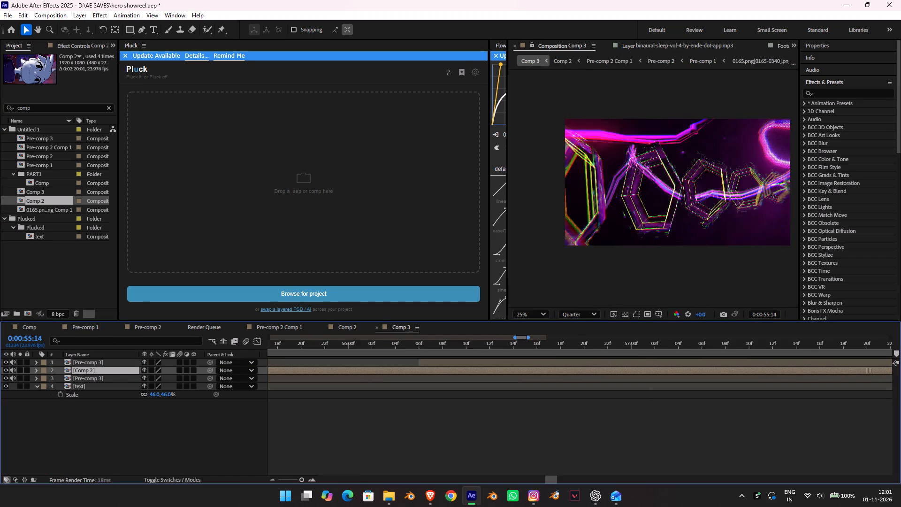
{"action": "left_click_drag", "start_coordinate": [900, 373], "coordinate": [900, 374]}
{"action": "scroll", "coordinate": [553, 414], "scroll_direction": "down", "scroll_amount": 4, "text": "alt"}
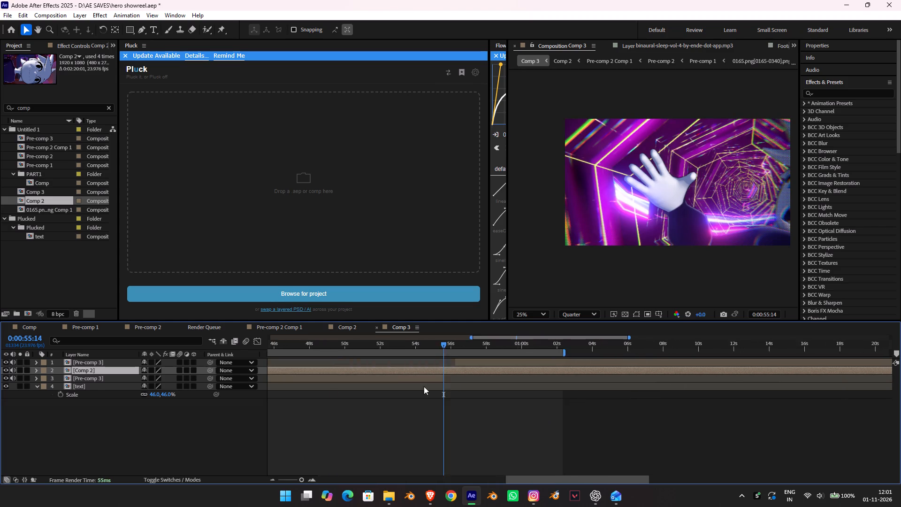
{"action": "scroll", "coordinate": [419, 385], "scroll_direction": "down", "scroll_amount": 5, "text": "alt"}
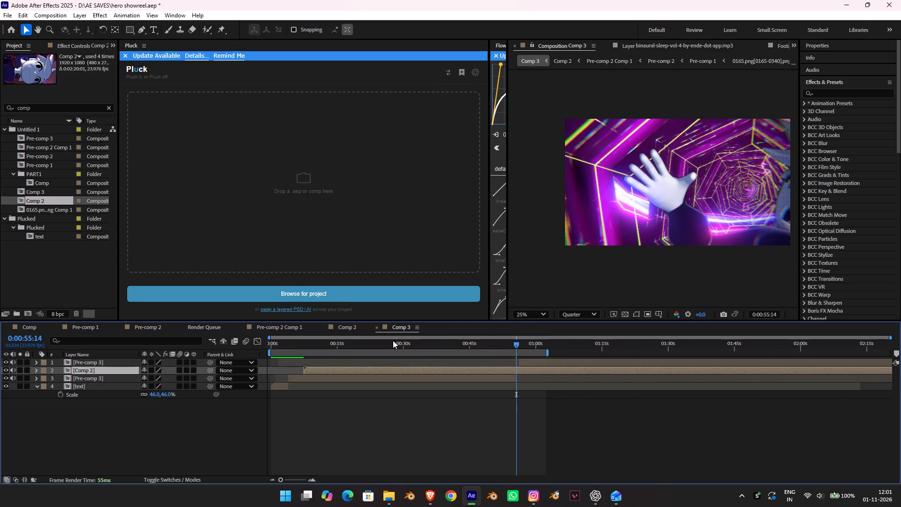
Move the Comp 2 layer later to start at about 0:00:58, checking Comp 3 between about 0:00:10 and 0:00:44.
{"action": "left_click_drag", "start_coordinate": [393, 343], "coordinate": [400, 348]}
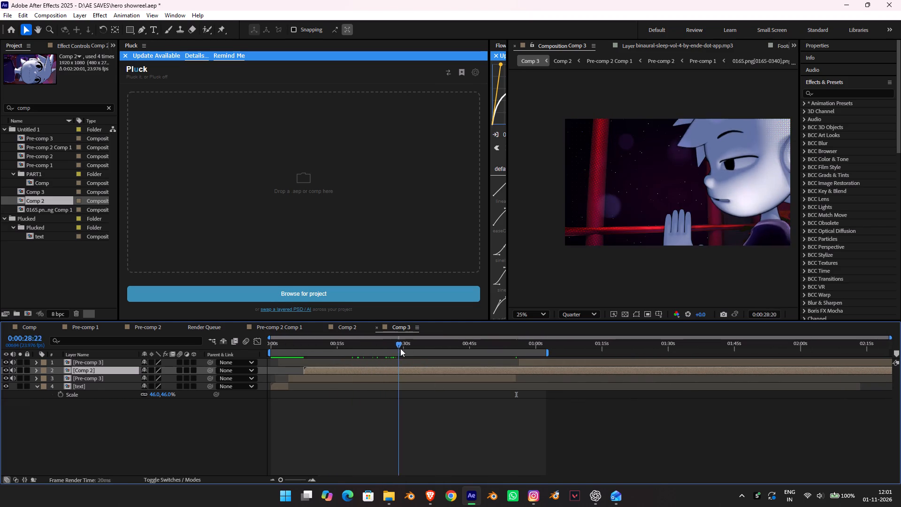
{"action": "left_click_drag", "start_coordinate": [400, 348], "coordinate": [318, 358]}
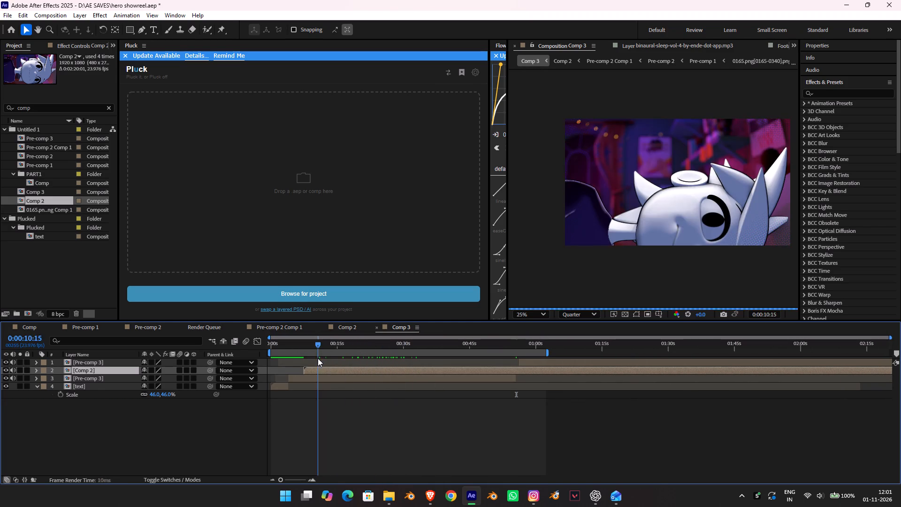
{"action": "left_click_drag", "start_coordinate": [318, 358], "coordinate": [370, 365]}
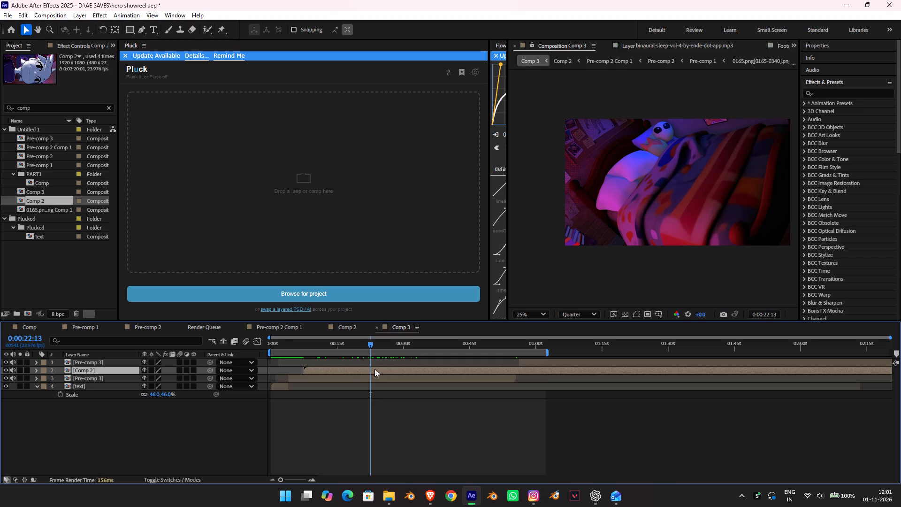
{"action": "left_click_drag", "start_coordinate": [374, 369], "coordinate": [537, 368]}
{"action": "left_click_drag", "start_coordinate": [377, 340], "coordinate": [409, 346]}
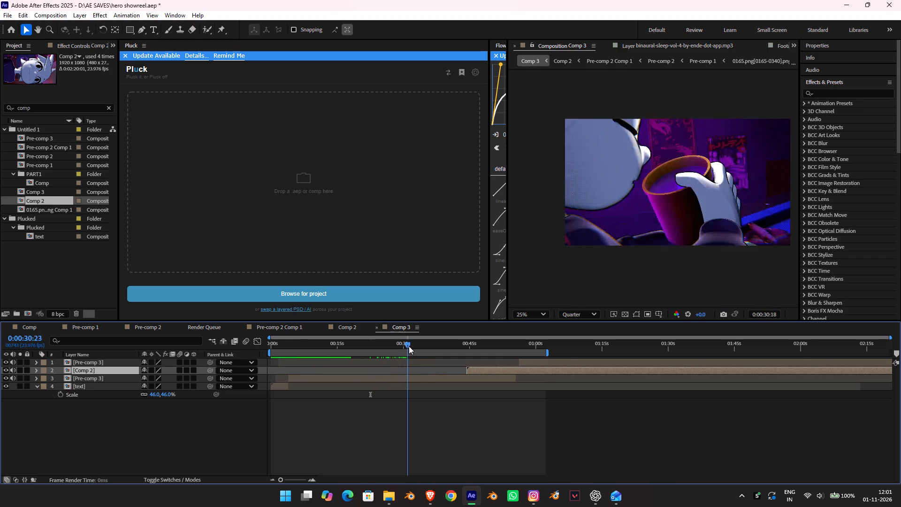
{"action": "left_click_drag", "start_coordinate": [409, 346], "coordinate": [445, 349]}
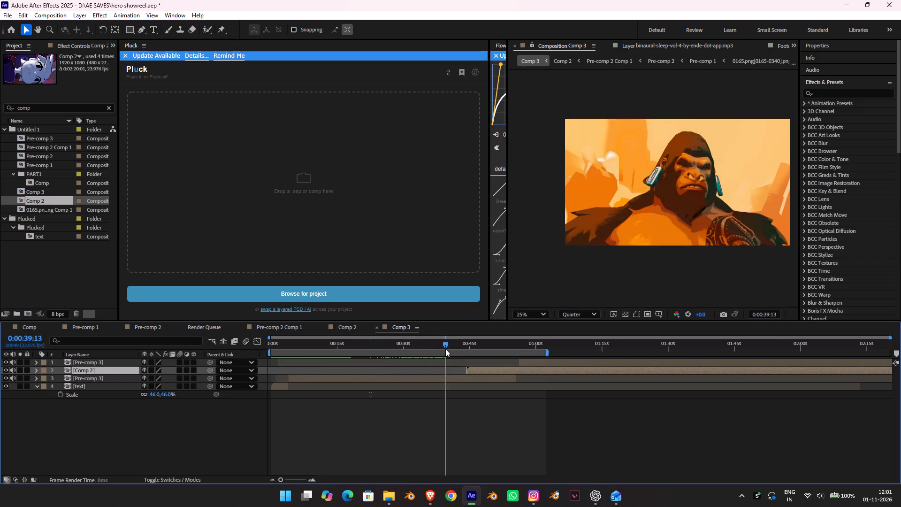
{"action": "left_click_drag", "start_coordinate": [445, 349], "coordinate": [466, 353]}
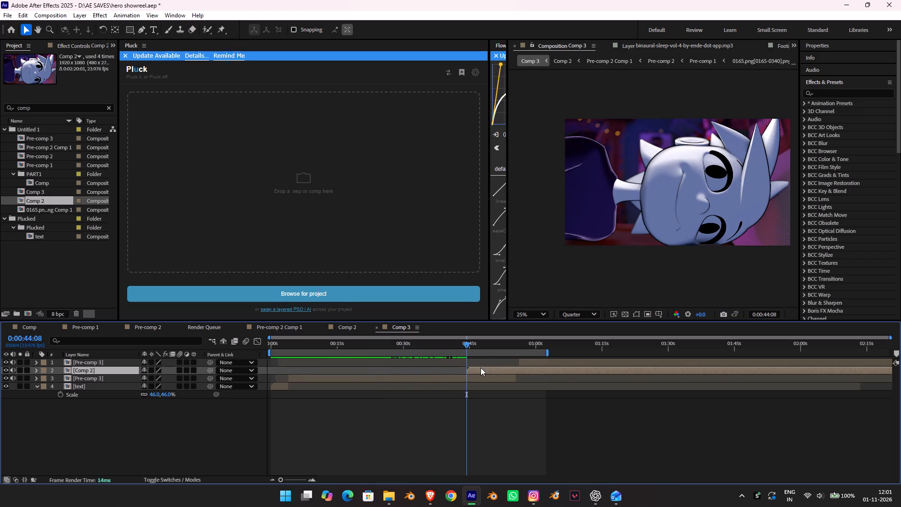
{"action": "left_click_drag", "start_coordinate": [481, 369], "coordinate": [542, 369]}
With the current time at 0:00:54:23, slide the Comp 2 layer earlier to start at about 0:00:09, showing its tunnel footage.
{"action": "left_click_drag", "start_coordinate": [483, 348], "coordinate": [489, 350]}
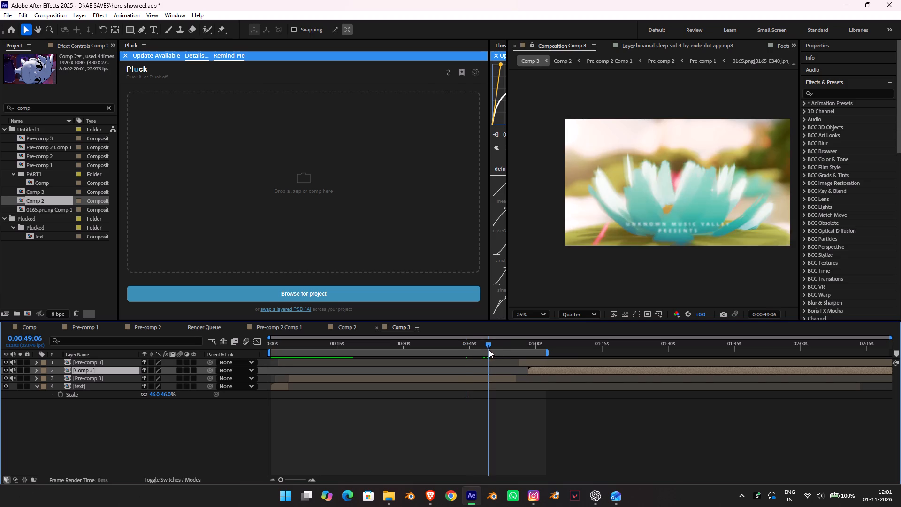
{"action": "left_click_drag", "start_coordinate": [489, 350], "coordinate": [513, 354]}
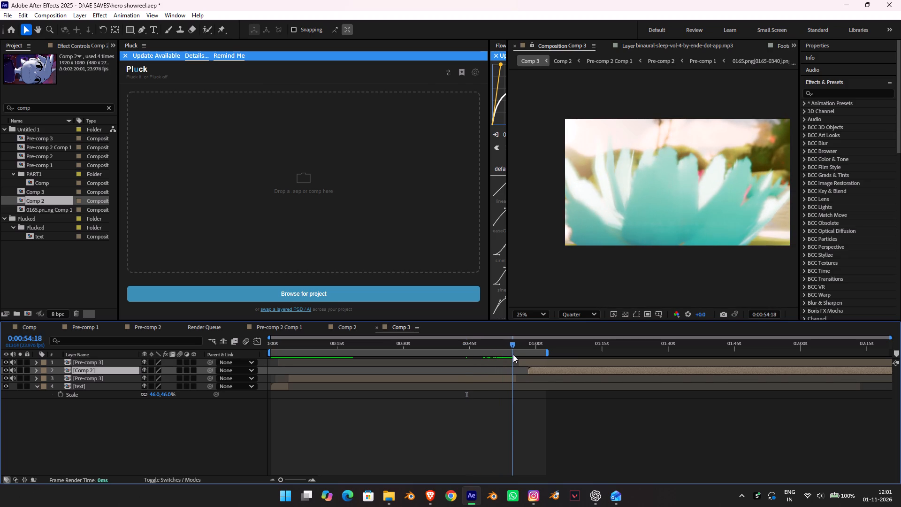
{"action": "left_click_drag", "start_coordinate": [513, 354], "coordinate": [513, 355]}
{"action": "left_click_drag", "start_coordinate": [544, 369], "coordinate": [234, 351]}
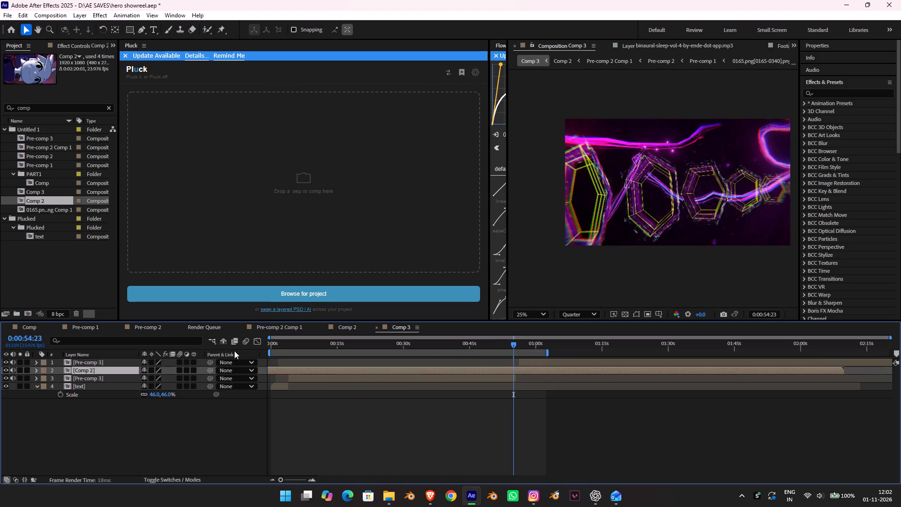
{"action": "left_click_drag", "start_coordinate": [234, 351], "coordinate": [165, 342]}
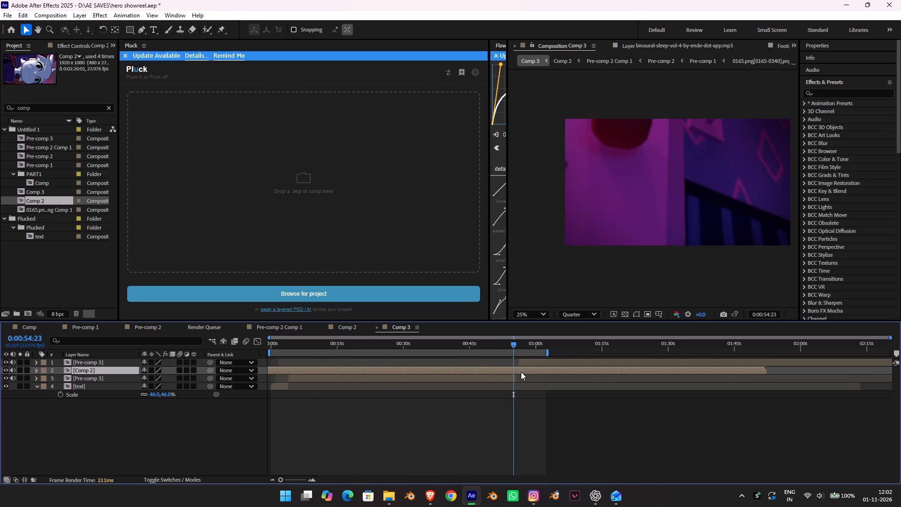
{"action": "left_click_drag", "start_coordinate": [521, 372], "coordinate": [641, 370]}
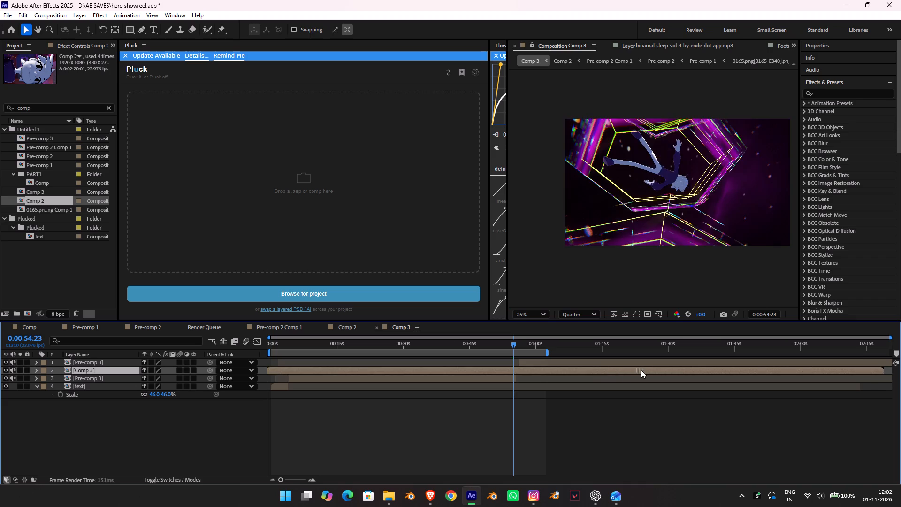
{"action": "left_click_drag", "start_coordinate": [641, 370], "coordinate": [686, 367]}
{"action": "left_click", "coordinate": [527, 369]}
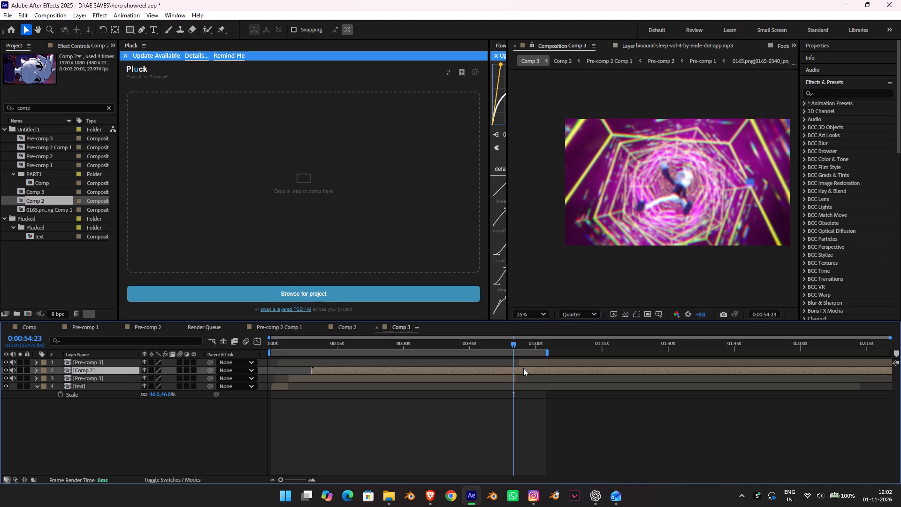
{"action": "left_click", "coordinate": [529, 366]}
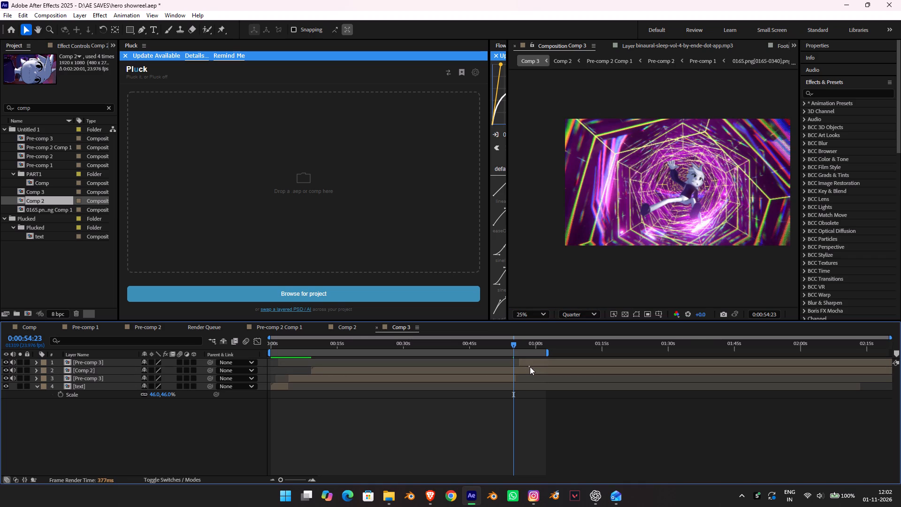
Set the current time to 0:00:55:12 and fine-tune the Comp 2 layer slightly later to align its tunnel shot there.
{"action": "left_click", "coordinate": [526, 369]}
{"action": "scroll", "coordinate": [525, 392], "scroll_direction": "up", "scroll_amount": 2, "text": "alt"}
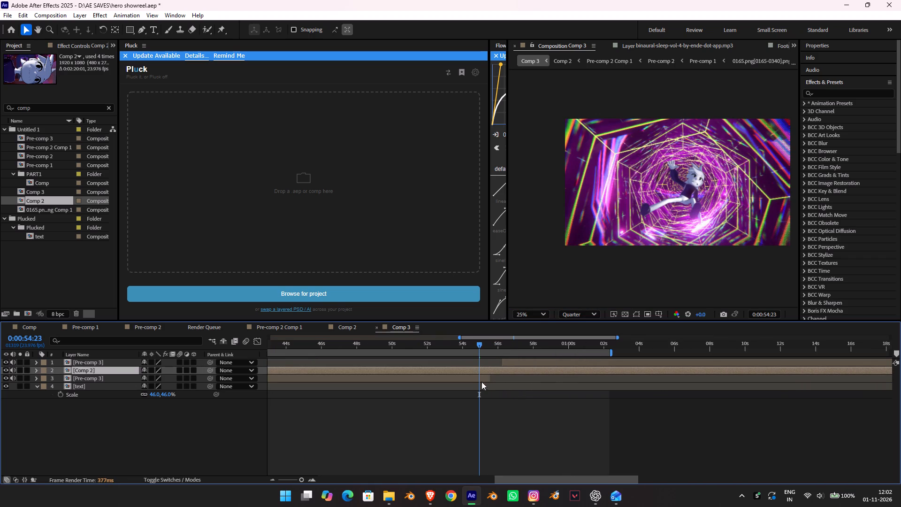
{"action": "left_click", "coordinate": [486, 344]}
{"action": "left_click", "coordinate": [488, 344]}
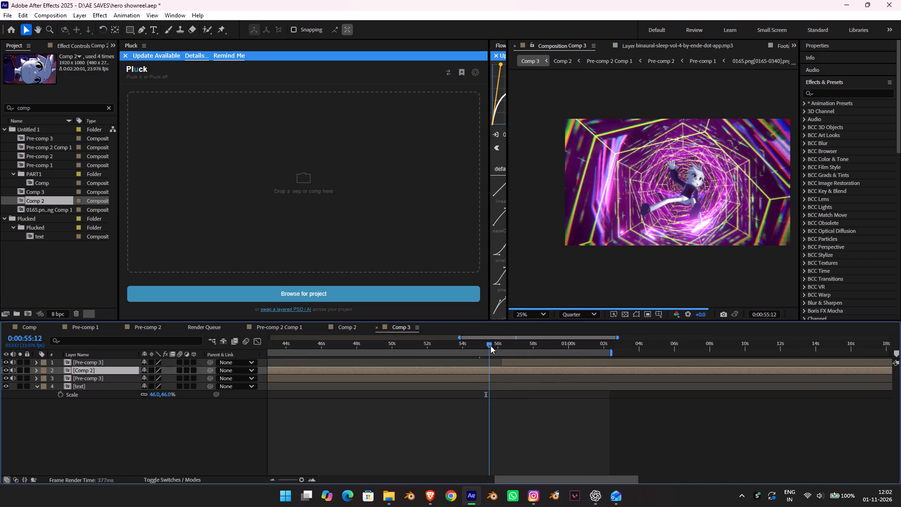
{"action": "left_click_drag", "start_coordinate": [496, 369], "coordinate": [517, 370]}
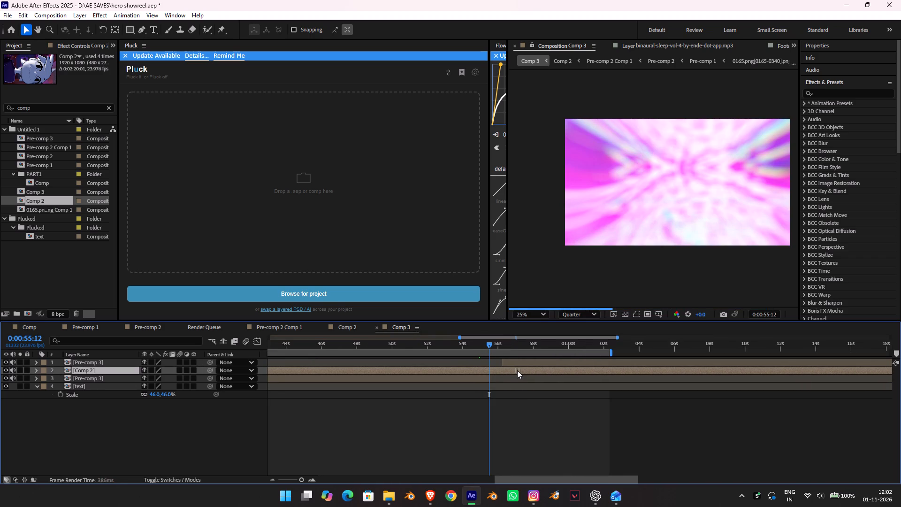
{"action": "left_click_drag", "start_coordinate": [517, 370], "coordinate": [521, 370]}
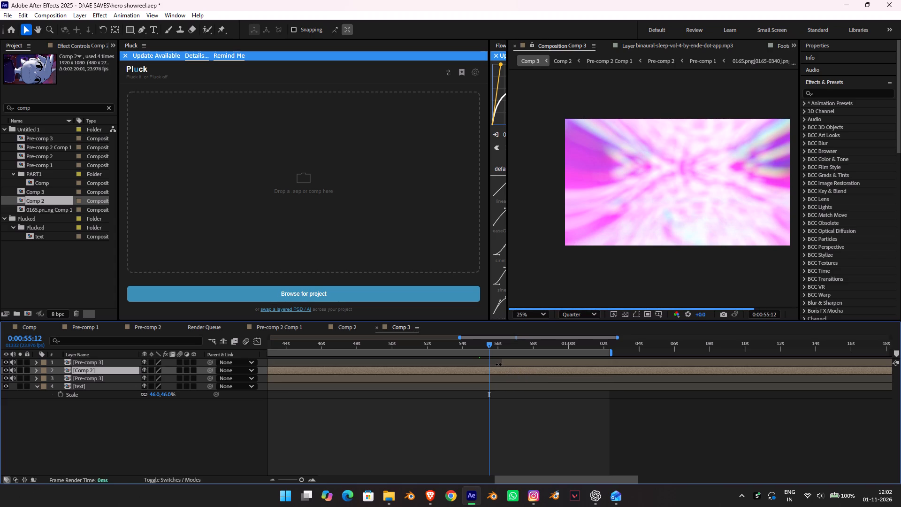
{"action": "left_click", "coordinate": [493, 370]}
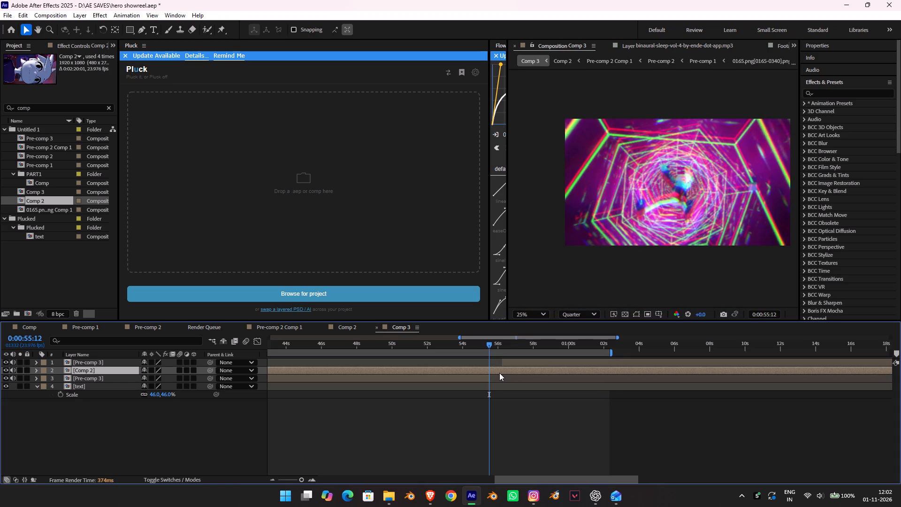
Split the Comp 2 layer at 0:00:55:12, delete its earlier part, and check the cut from the flower shot.
{"action": "key", "text": "ctrl+shift+d"}
{"action": "left_click", "coordinate": [479, 380]}
{"action": "key", "text": "Delete"}
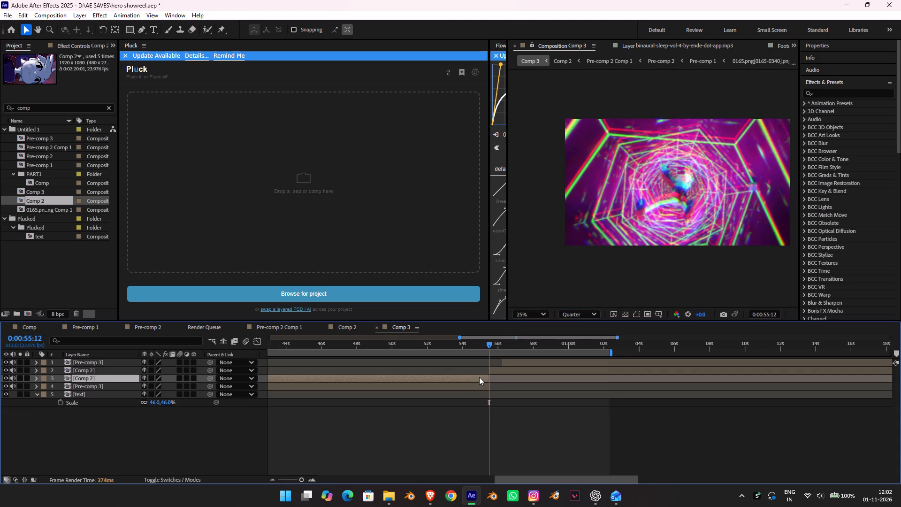
{"action": "key", "text": "space"}
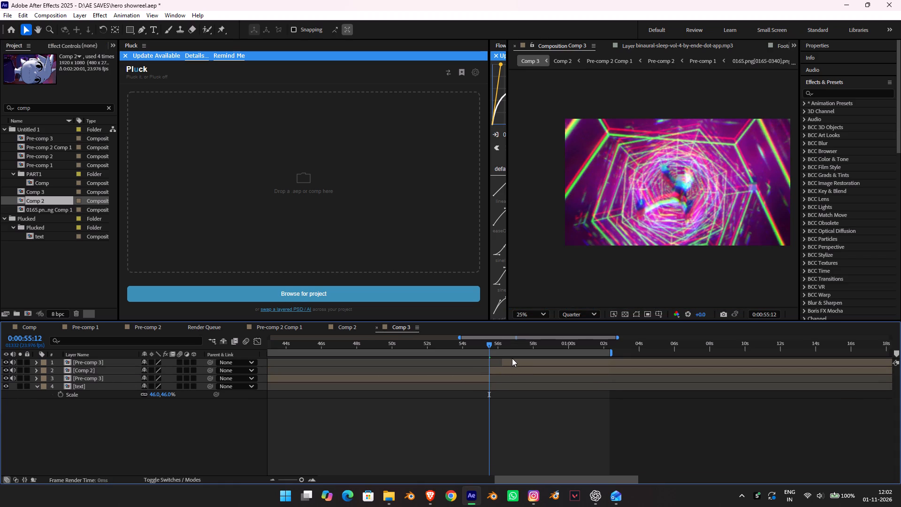
{"action": "left_click_drag", "start_coordinate": [489, 346], "coordinate": [482, 345]}
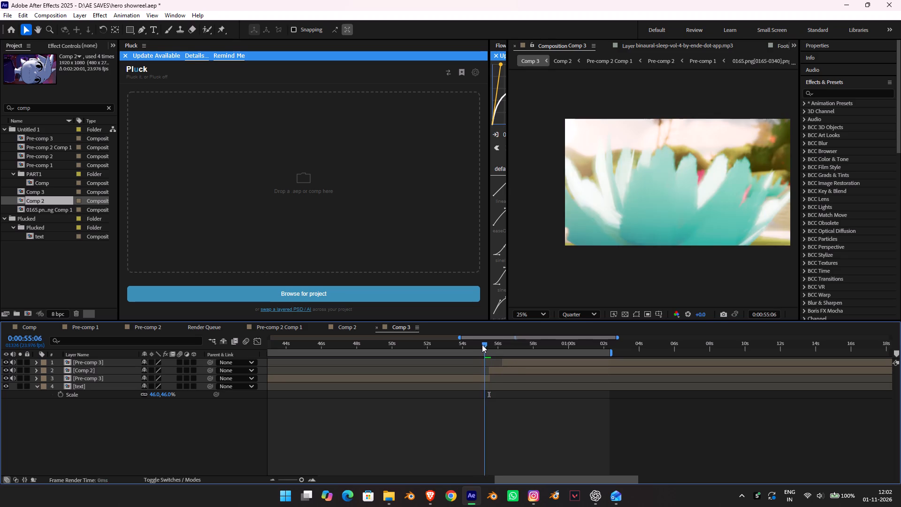
{"action": "left_click_drag", "start_coordinate": [482, 345], "coordinate": [479, 345]}
Move the top Pre-comp 3 layer later to start at about 0:01:02.
{"action": "left_click", "coordinate": [518, 362]}
{"action": "left_click_drag", "start_coordinate": [519, 362], "coordinate": [621, 364]}
Check the tunnel footage between about 0:00:55 and 0:01:00, and move the top Pre-comp 3 layer earlier to start at 0:00:59:07.
{"action": "left_click_drag", "start_coordinate": [493, 343], "coordinate": [503, 347]}
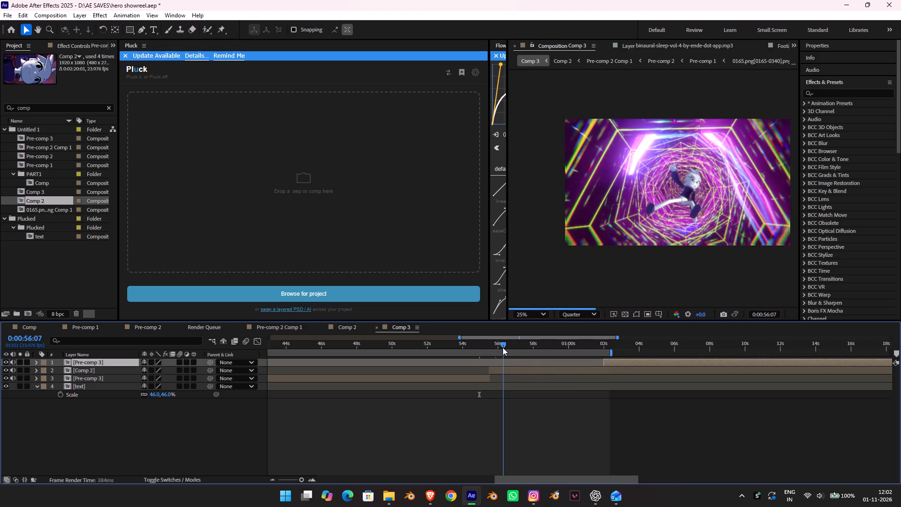
{"action": "left_click_drag", "start_coordinate": [503, 347], "coordinate": [537, 349]}
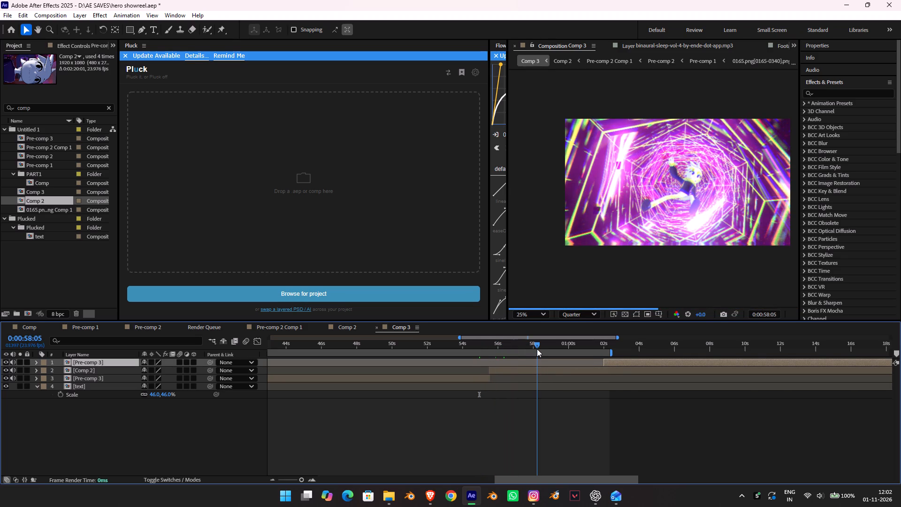
{"action": "left_click_drag", "start_coordinate": [537, 349], "coordinate": [545, 352]}
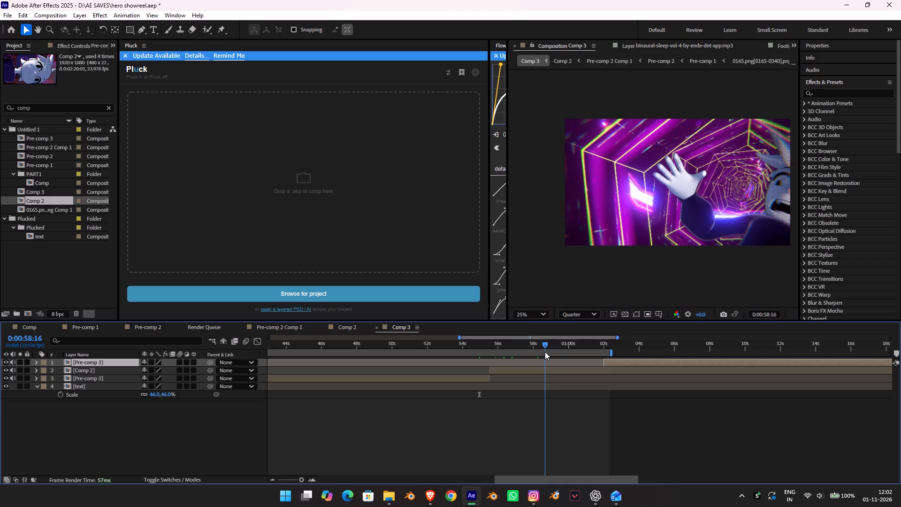
{"action": "left_click_drag", "start_coordinate": [545, 352], "coordinate": [577, 360]}
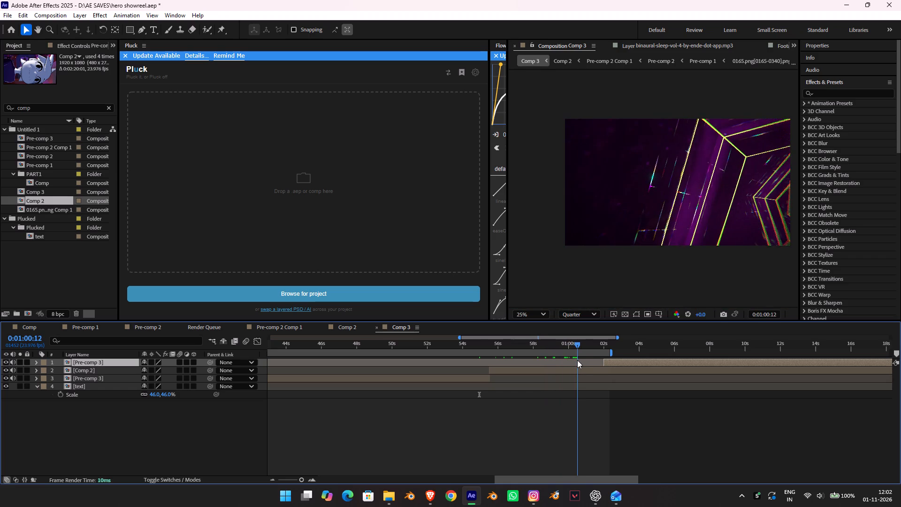
{"action": "left_click_drag", "start_coordinate": [577, 360], "coordinate": [528, 356]}
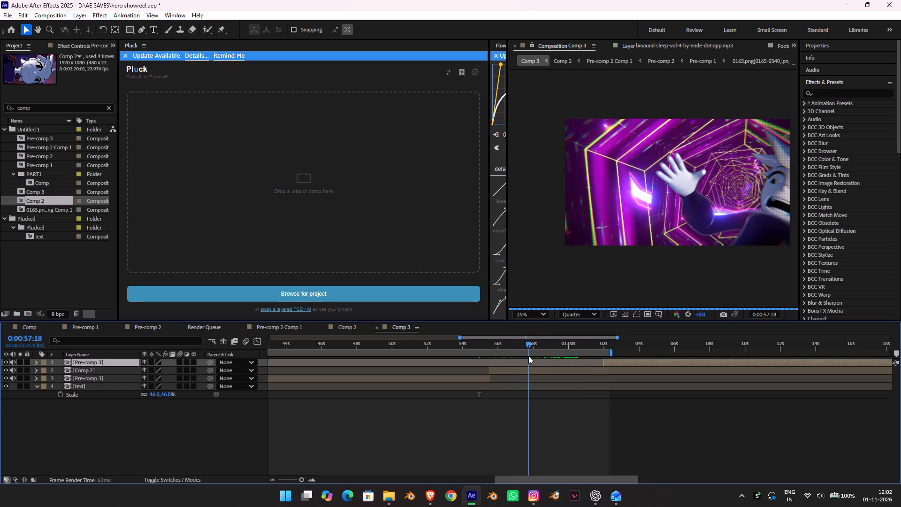
{"action": "left_click_drag", "start_coordinate": [528, 356], "coordinate": [485, 358]}
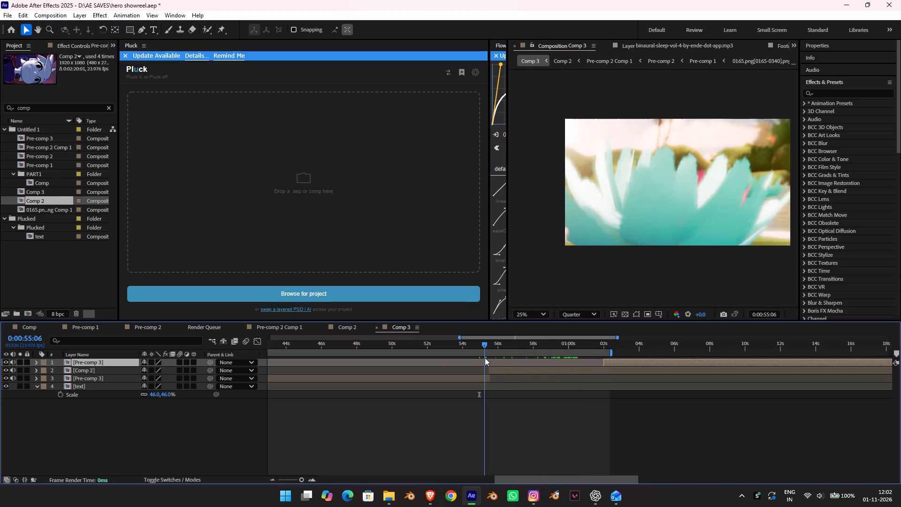
{"action": "left_click_drag", "start_coordinate": [485, 358], "coordinate": [516, 367]}
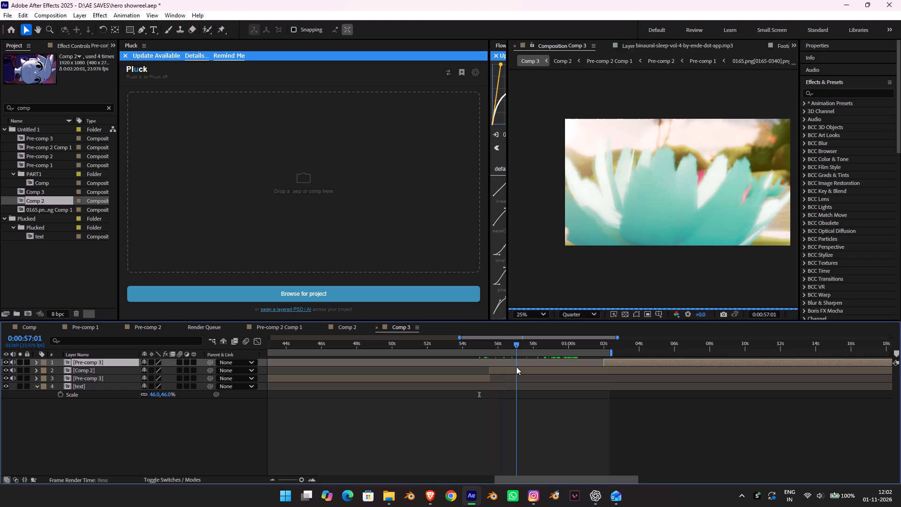
{"action": "left_click_drag", "start_coordinate": [516, 367], "coordinate": [532, 371]}
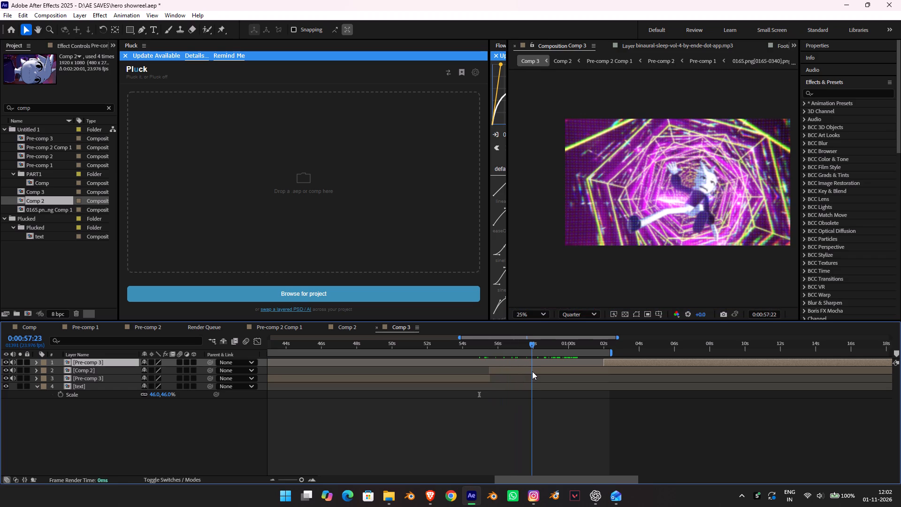
{"action": "left_click_drag", "start_coordinate": [532, 371], "coordinate": [542, 375]}
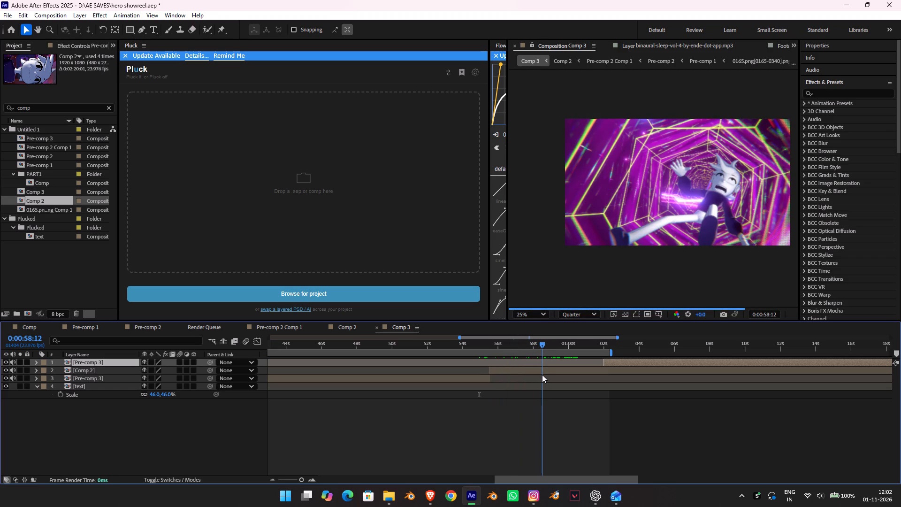
{"action": "left_click_drag", "start_coordinate": [542, 375], "coordinate": [564, 379]}
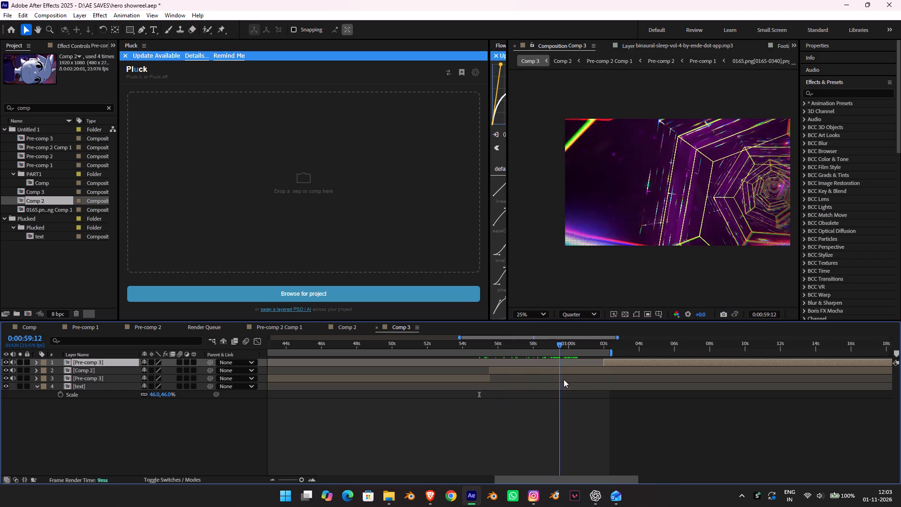
{"action": "left_click_drag", "start_coordinate": [564, 379], "coordinate": [556, 375]}
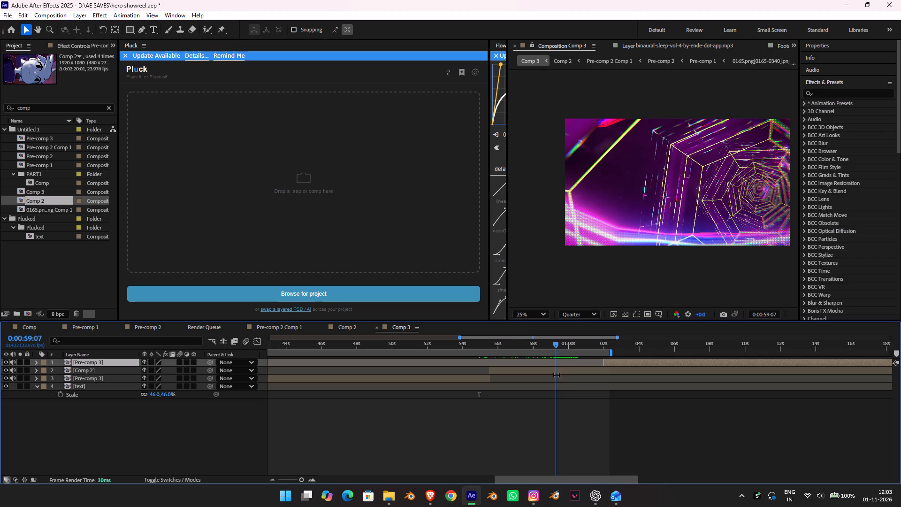
{"action": "left_click_drag", "start_coordinate": [617, 360], "coordinate": [569, 364]}
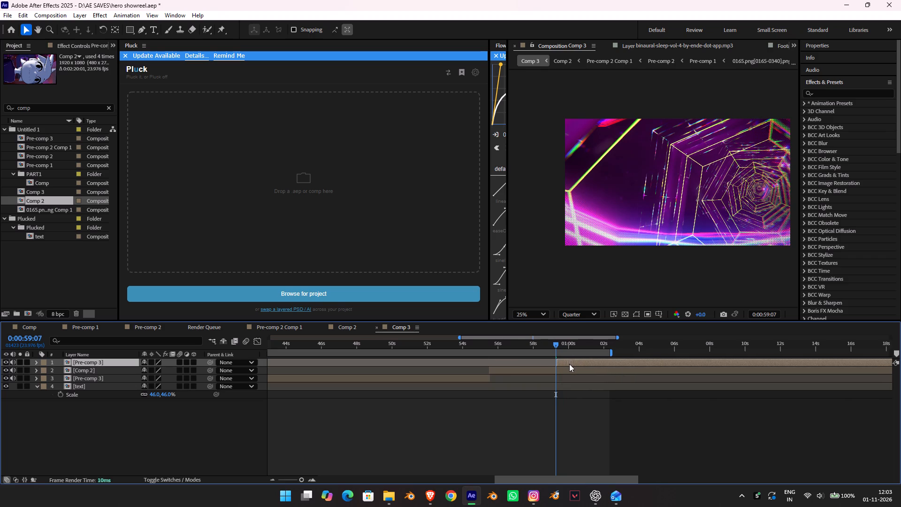
{"action": "left_click_drag", "start_coordinate": [569, 364], "coordinate": [569, 364]}
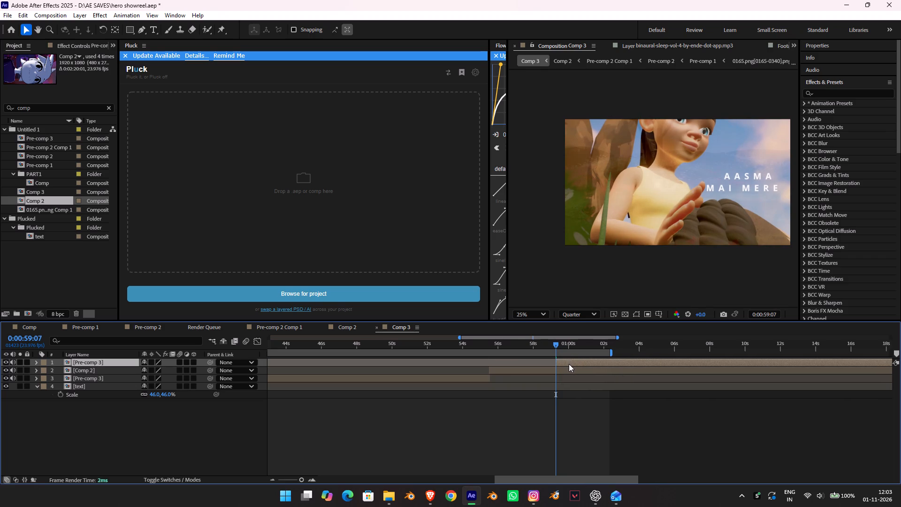
Play Comp 3 from 0:00:59:07, and review the edit around 0:00:46 to 0:00:58 and back to about 0:00:11.
{"action": "key", "text": "space"}
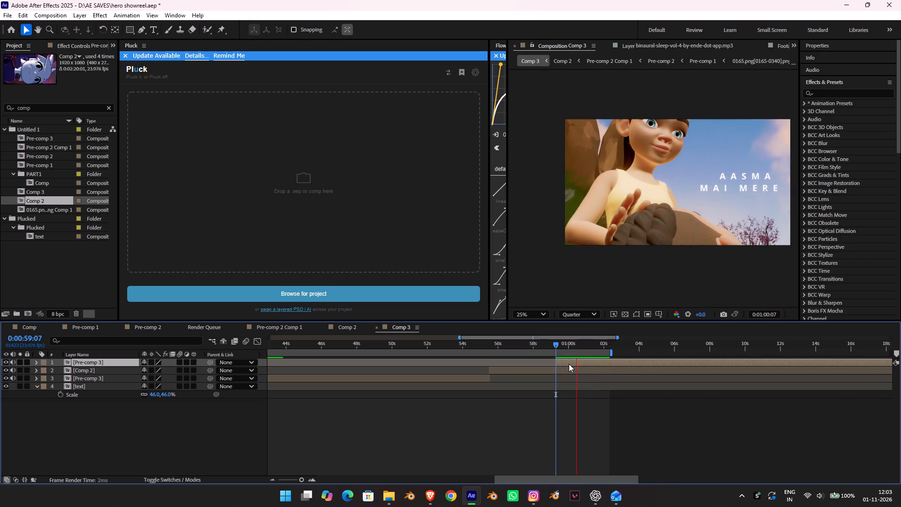
{"action": "key", "text": "space"}
{"action": "left_click_drag", "start_coordinate": [573, 342], "coordinate": [537, 338]}
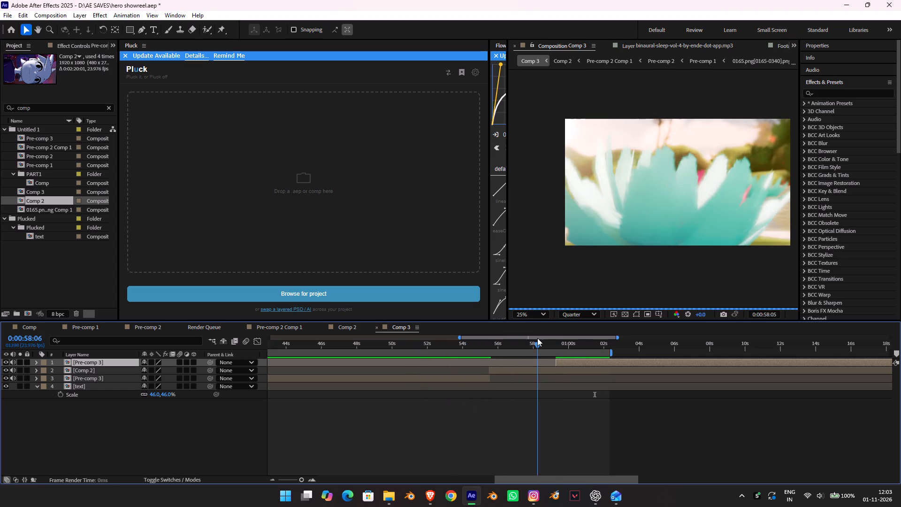
{"action": "left_click_drag", "start_coordinate": [537, 338], "coordinate": [338, 328]}
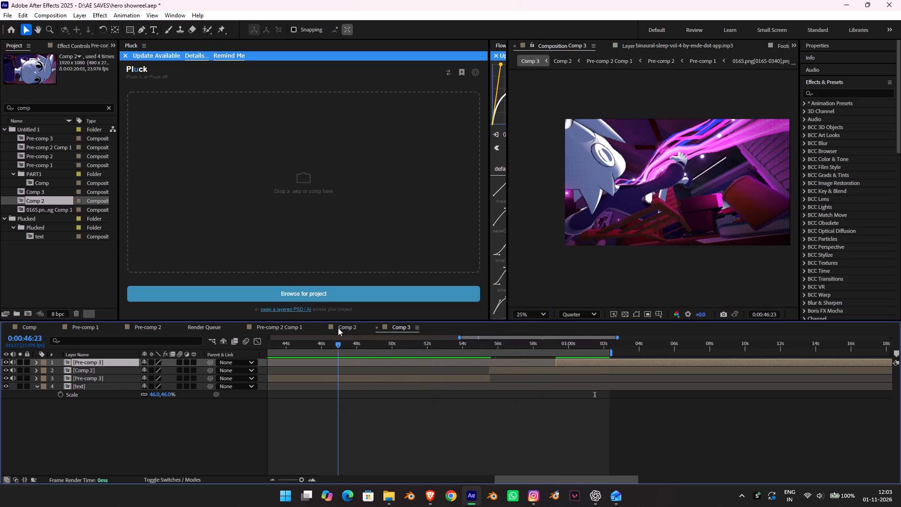
{"action": "left_click_drag", "start_coordinate": [338, 328], "coordinate": [327, 328]}
{"action": "key", "text": "space"}
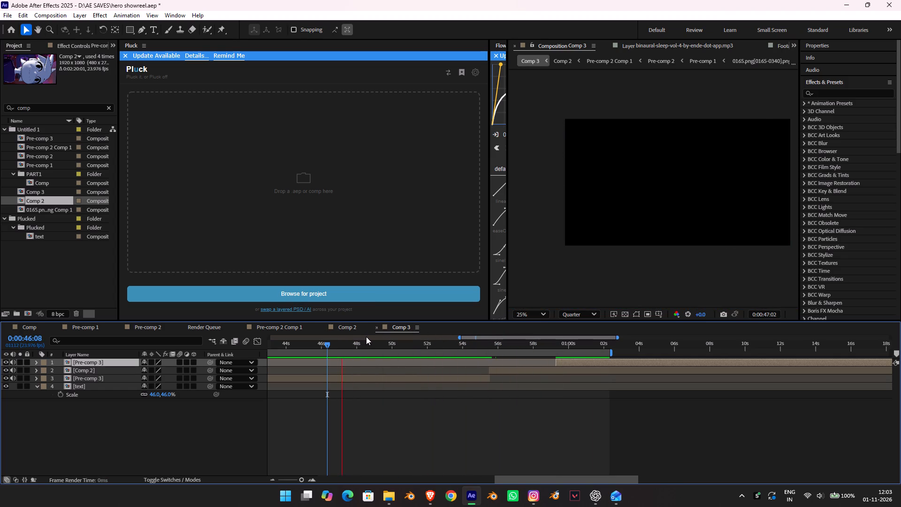
{"action": "key", "text": "space"}
{"action": "left_click_drag", "start_coordinate": [435, 349], "coordinate": [427, 348]}
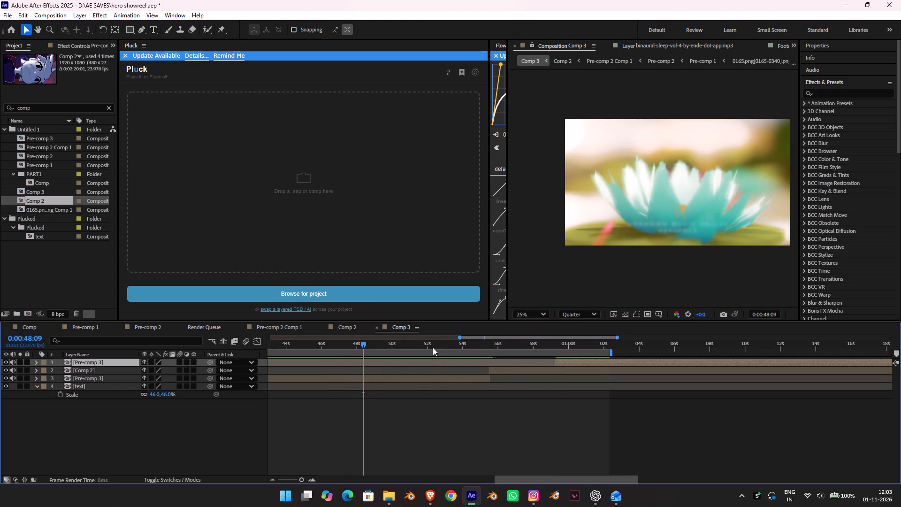
{"action": "left_click_drag", "start_coordinate": [433, 346], "coordinate": [420, 350]}
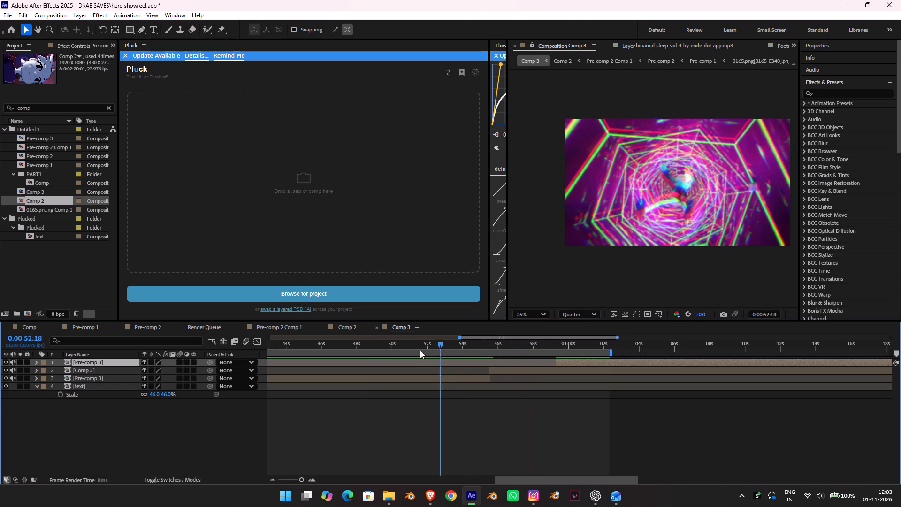
{"action": "left_click_drag", "start_coordinate": [420, 350], "coordinate": [291, 356]}
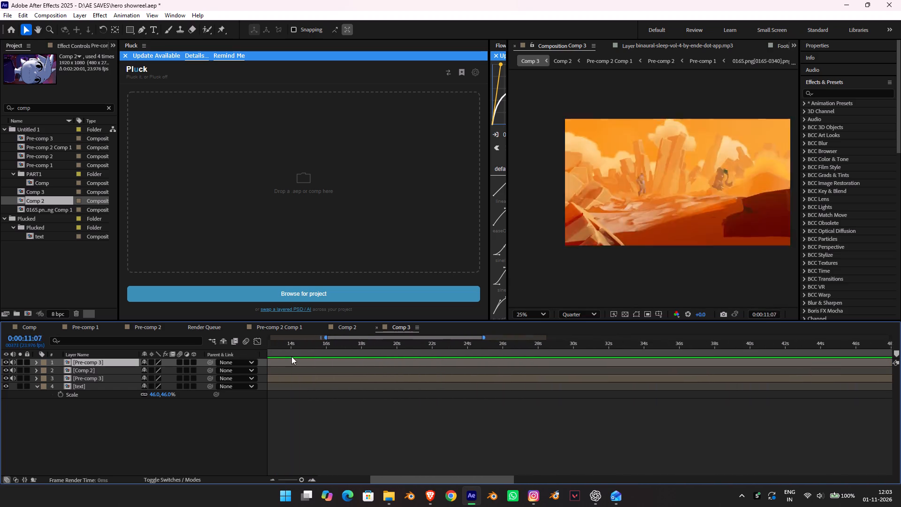
Slide the Comp 2 tunnel layer about 3.5 seconds later and extend its start back to 0:00:55:11, checking the cut from the flower shot.
{"action": "left_click_drag", "start_coordinate": [291, 356], "coordinate": [818, 414]}
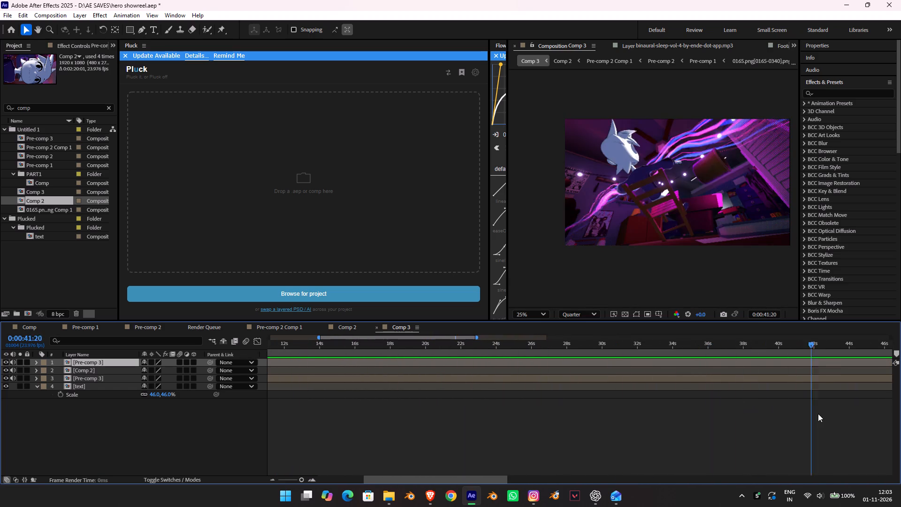
{"action": "left_click_drag", "start_coordinate": [818, 414], "coordinate": [748, 418]}
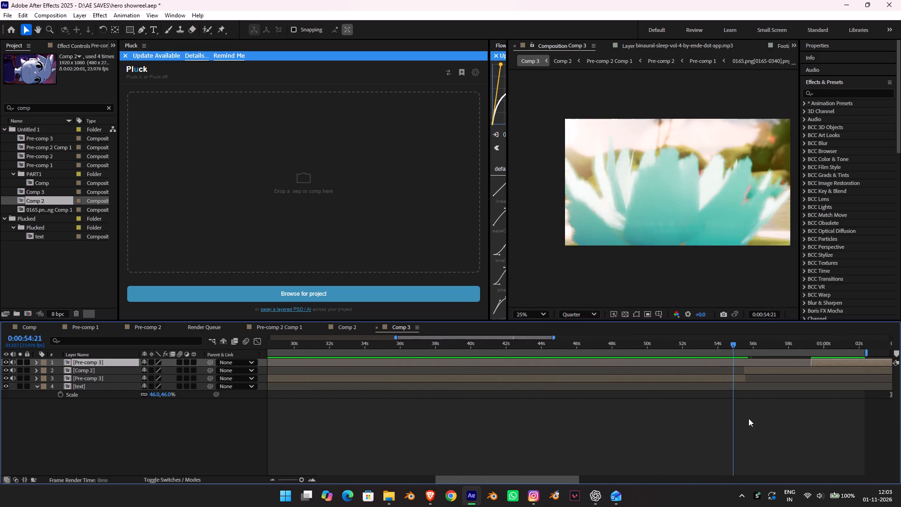
{"action": "left_click_drag", "start_coordinate": [748, 418], "coordinate": [753, 419]}
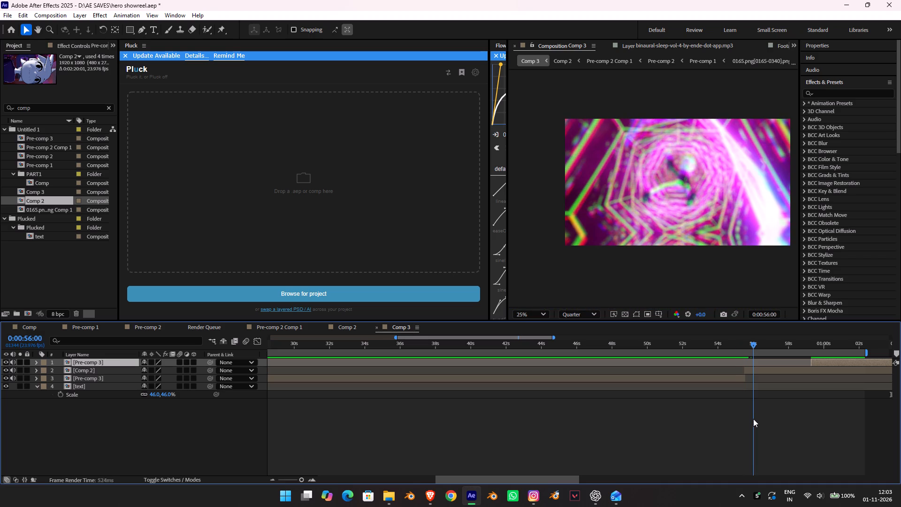
{"action": "left_click_drag", "start_coordinate": [767, 370], "coordinate": [828, 376]}
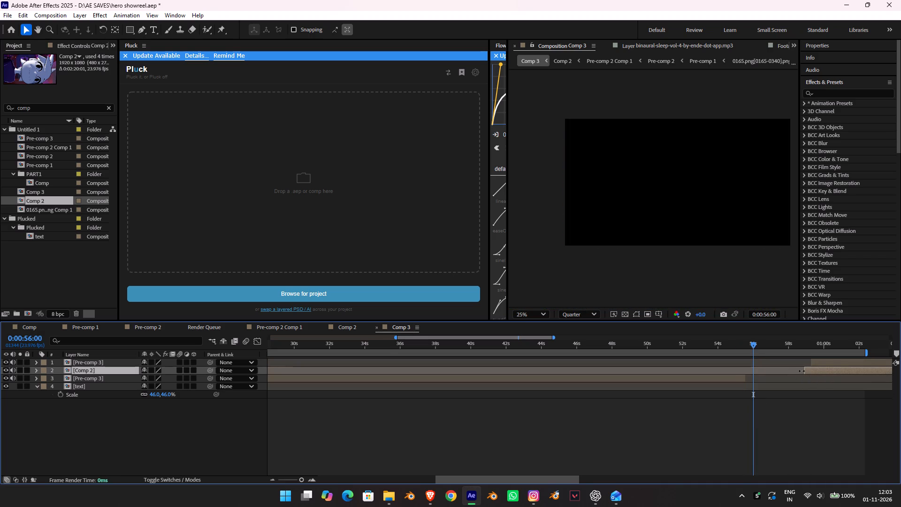
{"action": "left_click_drag", "start_coordinate": [802, 371], "coordinate": [748, 376]}
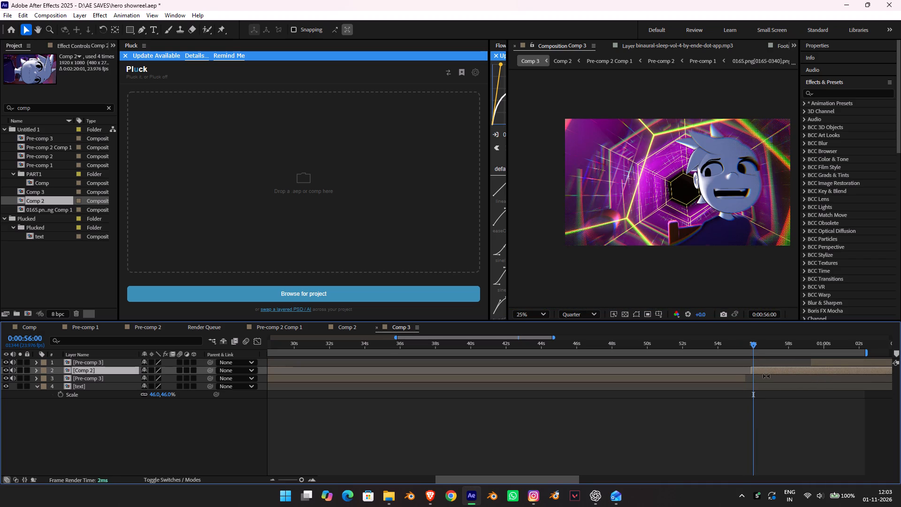
{"action": "left_click", "coordinate": [744, 344]}
{"action": "key", "text": "space"}
{"action": "key", "text": "space"}
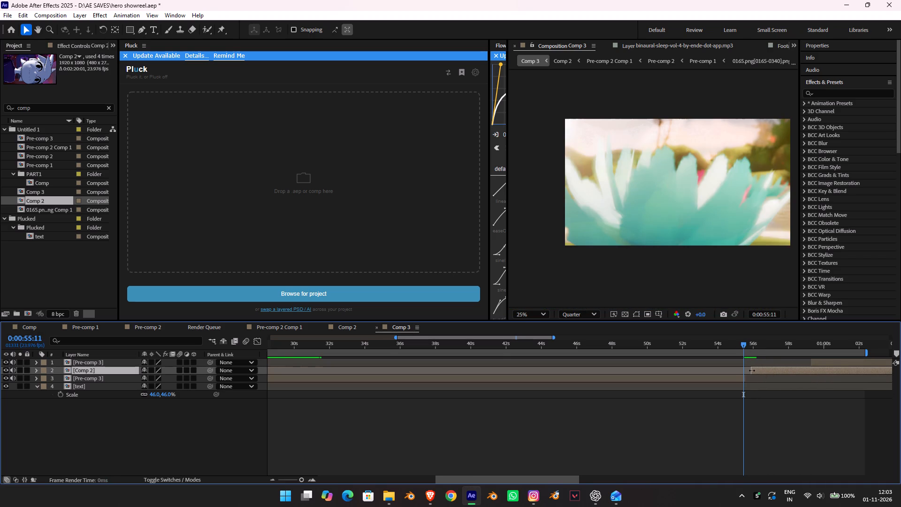
{"action": "left_click_drag", "start_coordinate": [752, 370], "coordinate": [745, 371]}
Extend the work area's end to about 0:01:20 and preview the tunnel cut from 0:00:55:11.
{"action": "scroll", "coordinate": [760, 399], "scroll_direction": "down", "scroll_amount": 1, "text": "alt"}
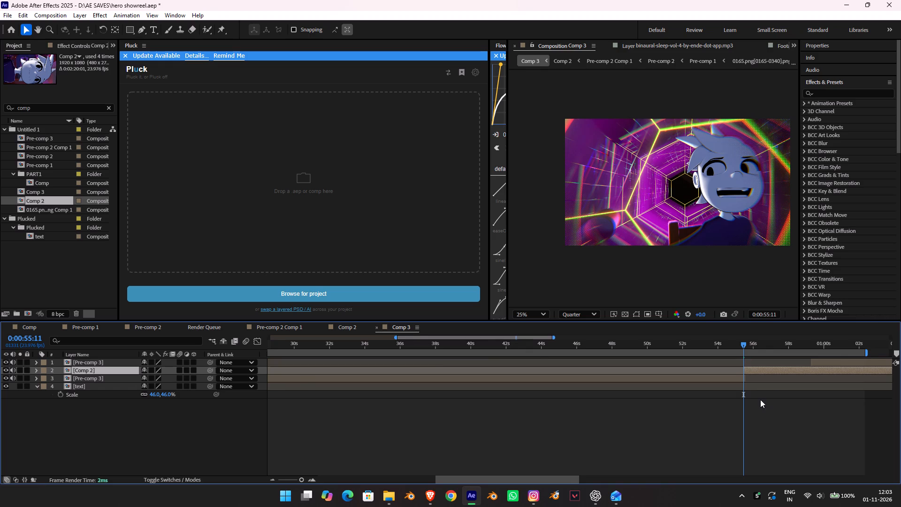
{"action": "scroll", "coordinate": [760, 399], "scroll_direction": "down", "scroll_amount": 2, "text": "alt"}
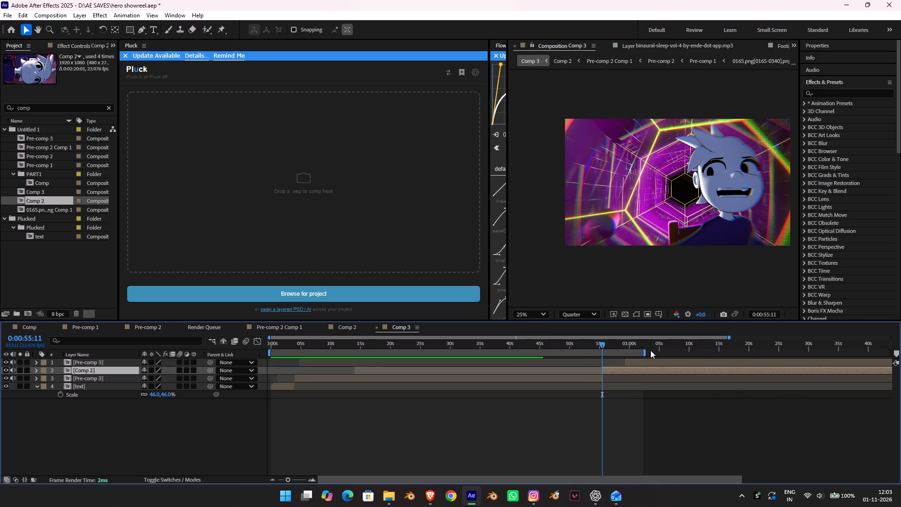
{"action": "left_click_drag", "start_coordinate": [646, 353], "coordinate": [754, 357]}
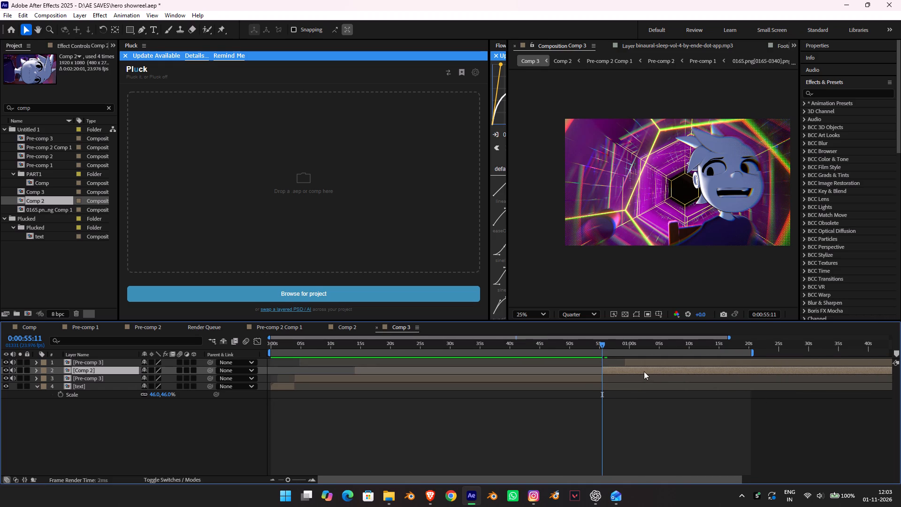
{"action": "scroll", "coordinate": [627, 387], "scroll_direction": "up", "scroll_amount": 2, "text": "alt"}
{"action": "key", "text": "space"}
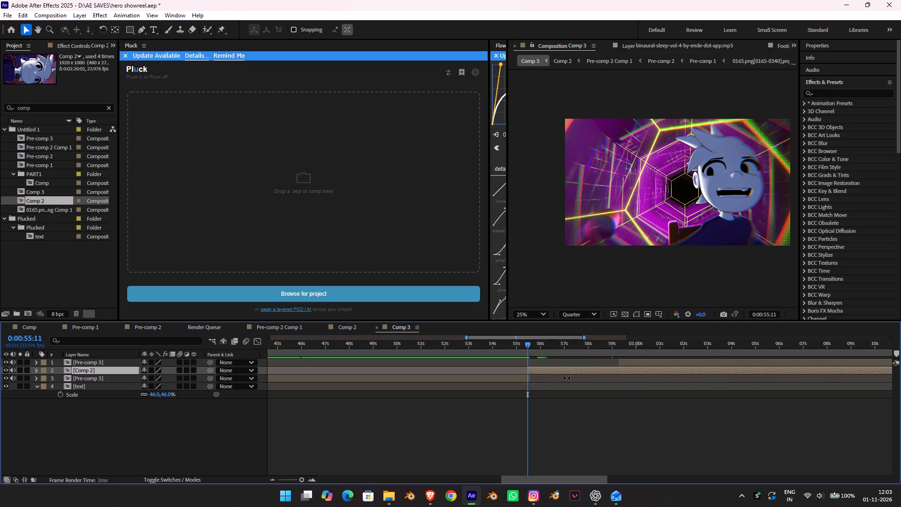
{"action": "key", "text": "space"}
Nudge the Comp 2 layer about 10 frames later, extend its start back to 0:00:55:14, and preview from the cut.
{"action": "left_click", "coordinate": [533, 344]}
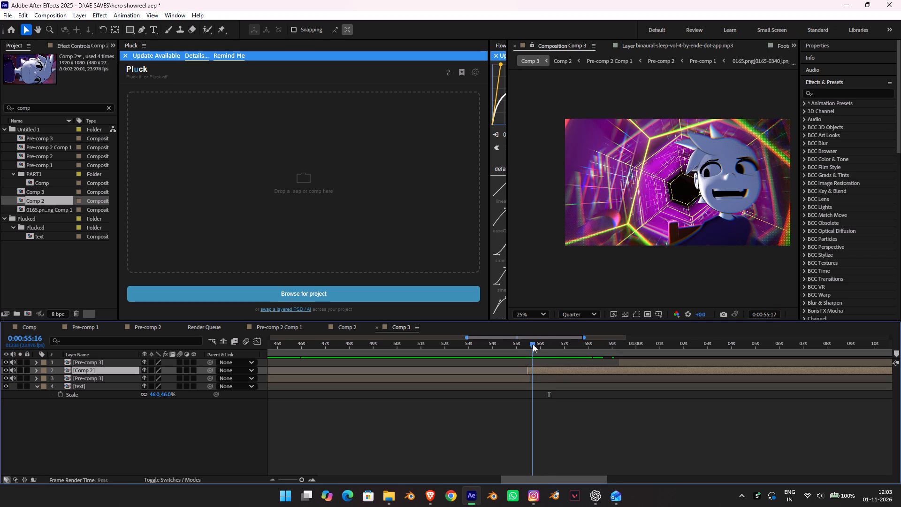
{"action": "left_click_drag", "start_coordinate": [547, 370], "coordinate": [551, 370]}
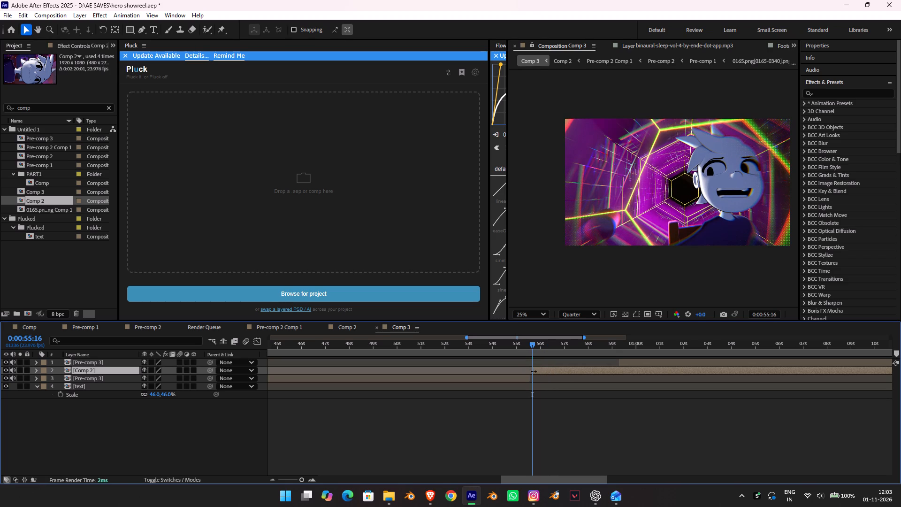
{"action": "scroll", "coordinate": [533, 377], "scroll_direction": "up", "scroll_amount": 3, "text": "alt"}
{"action": "left_click_drag", "start_coordinate": [541, 370], "coordinate": [582, 371]}
{"action": "left_click_drag", "start_coordinate": [564, 370], "coordinate": [532, 375]}
{"action": "key", "text": "ctrl+z"}
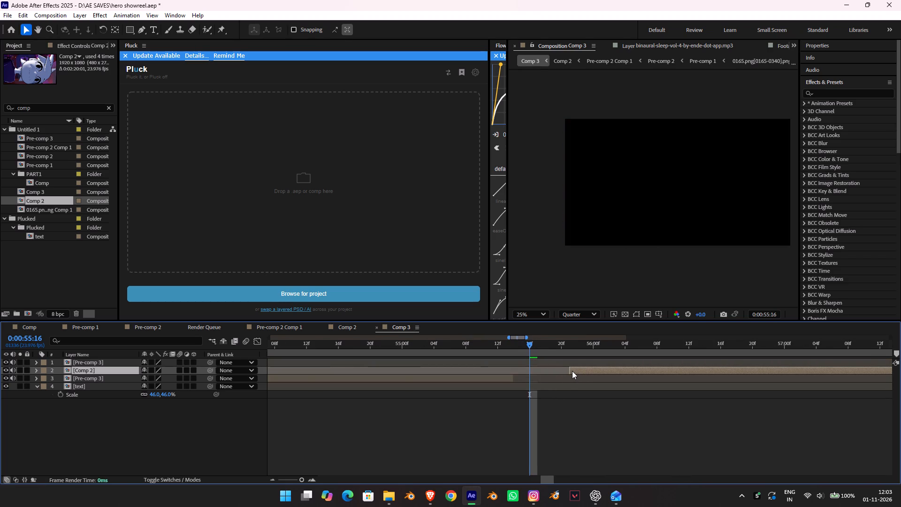
{"action": "left_click_drag", "start_coordinate": [571, 371], "coordinate": [519, 380]}
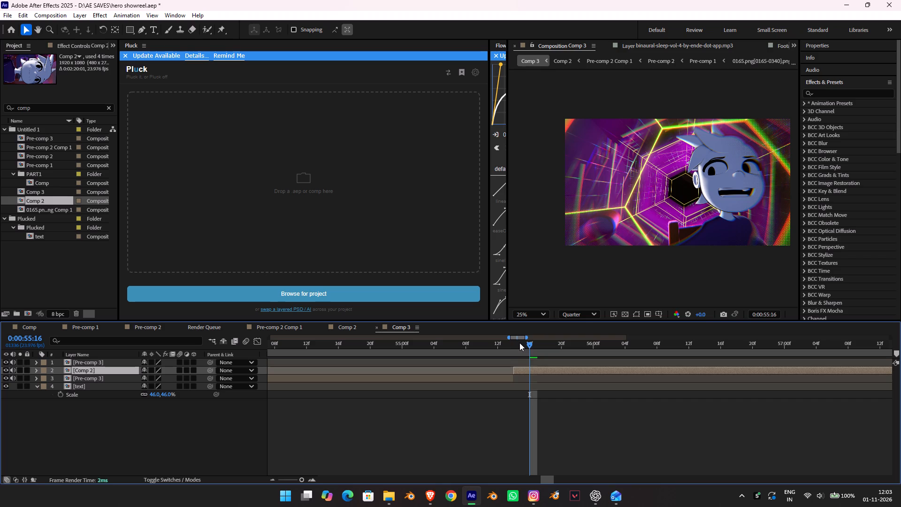
{"action": "left_click", "coordinate": [519, 343]}
{"action": "key", "text": "space"}
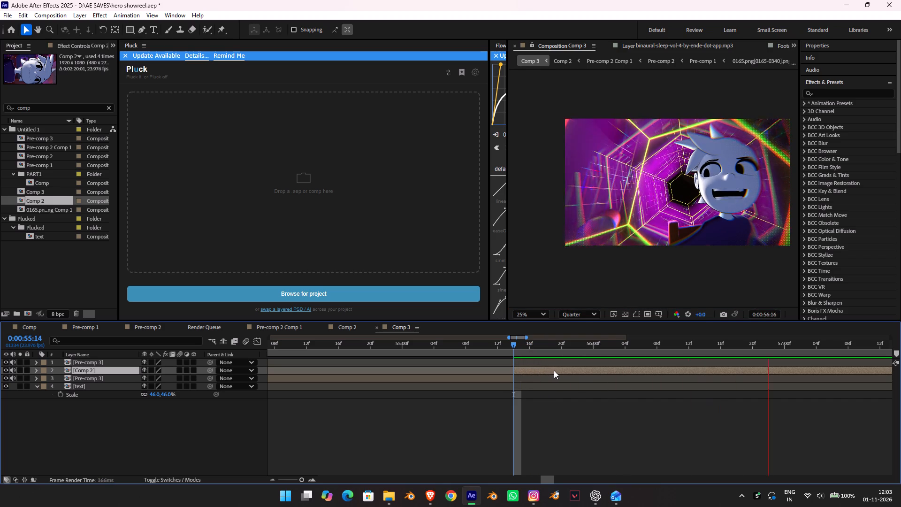
{"action": "scroll", "coordinate": [617, 379], "scroll_direction": "down", "scroll_amount": 2, "text": "alt"}
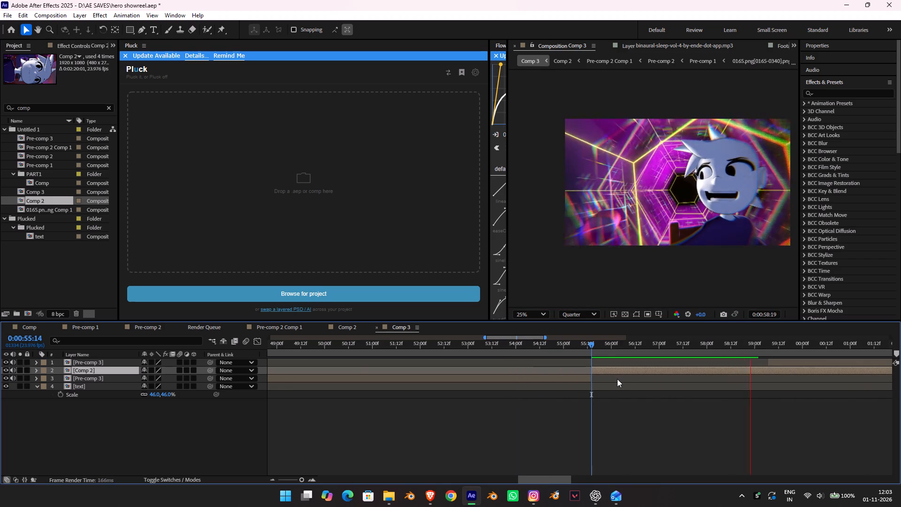
{"action": "scroll", "coordinate": [617, 379], "scroll_direction": "down", "scroll_amount": 3, "text": "alt"}
{"action": "key", "text": "space"}
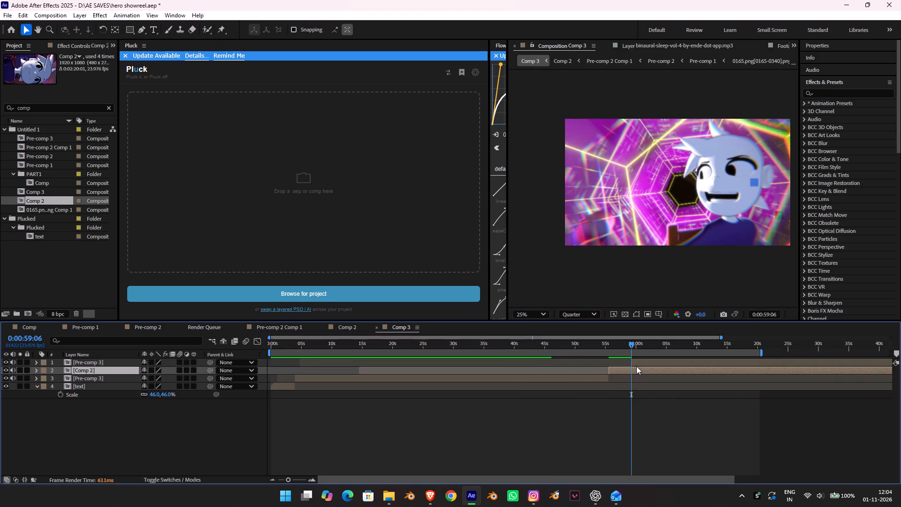
Move the top Pre-comp 3 layer out to about 0:01:20, review the tunnel footage, and set the layer to start at 0:01:16:13.
{"action": "left_click", "coordinate": [660, 361]}
{"action": "left_click_drag", "start_coordinate": [659, 361], "coordinate": [789, 365]}
{"action": "key", "text": "space"}
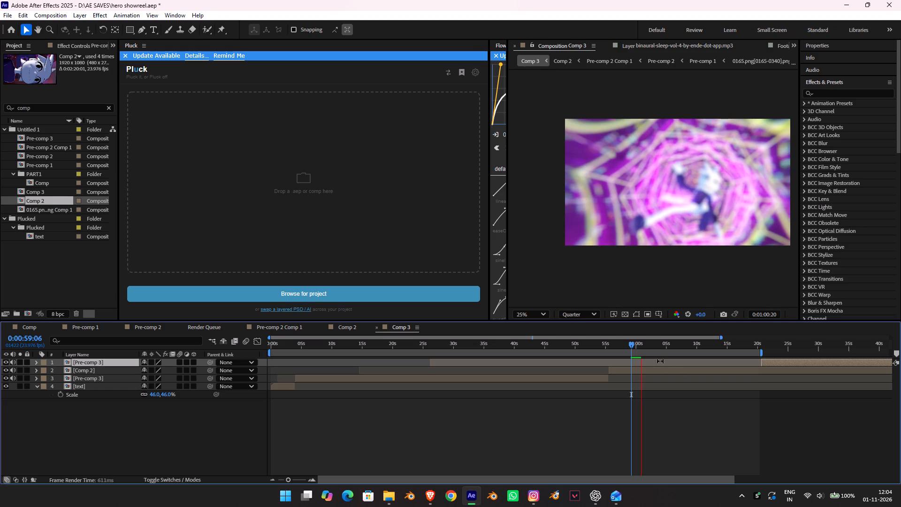
{"action": "key", "text": "space"}
{"action": "left_click_drag", "start_coordinate": [645, 343], "coordinate": [674, 348]}
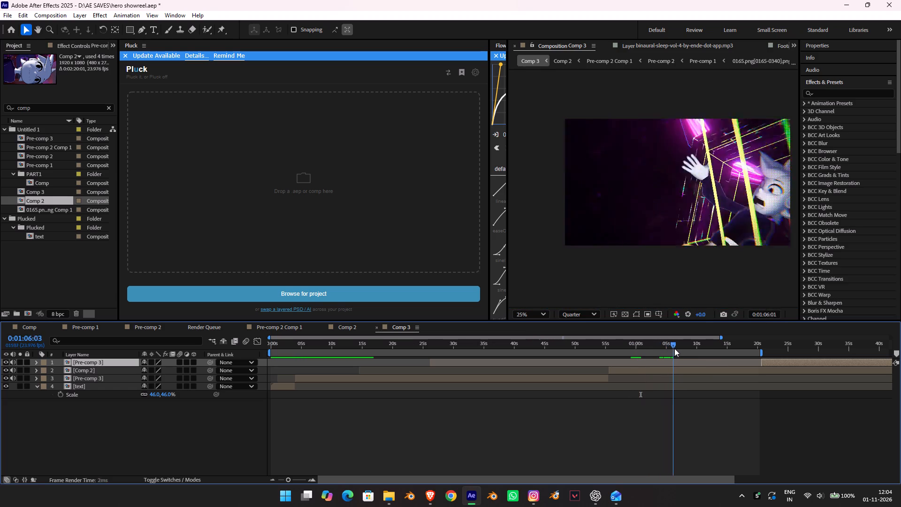
{"action": "left_click_drag", "start_coordinate": [674, 348], "coordinate": [724, 353]}
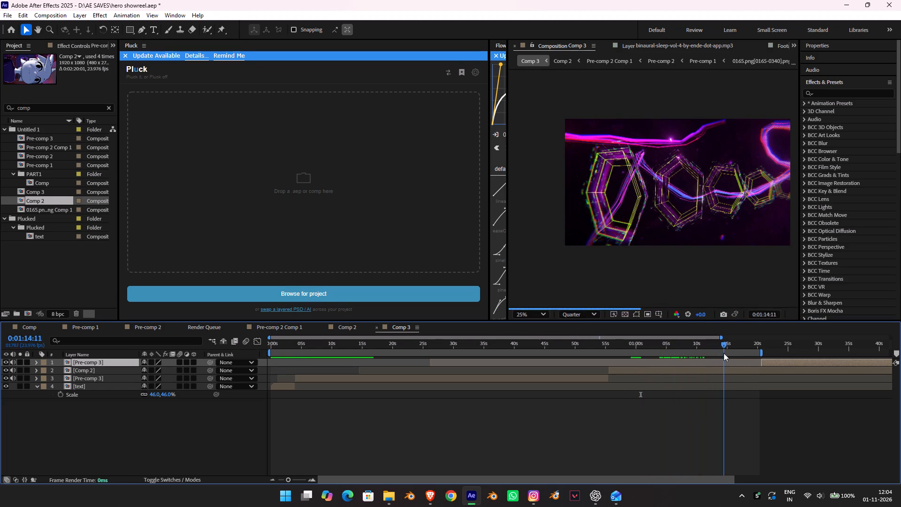
{"action": "left_click_drag", "start_coordinate": [724, 353], "coordinate": [736, 355]}
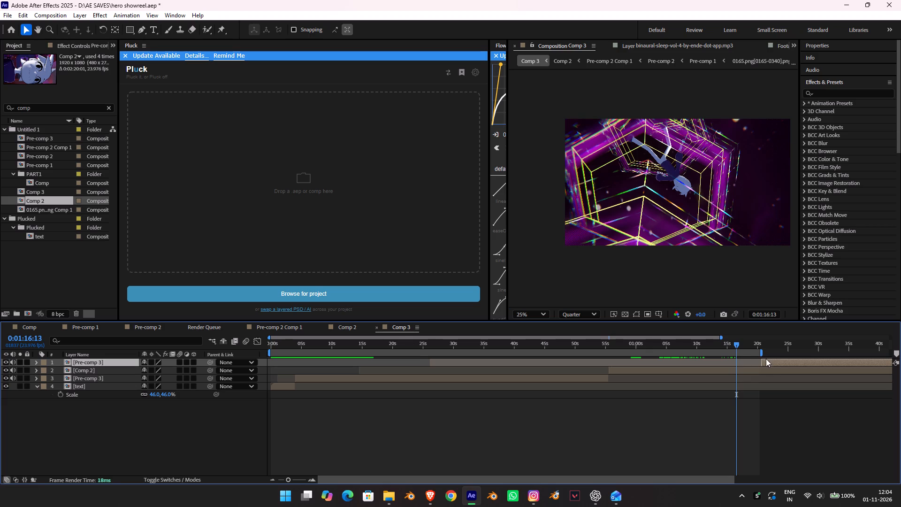
{"action": "left_click_drag", "start_coordinate": [769, 361], "coordinate": [743, 358]}
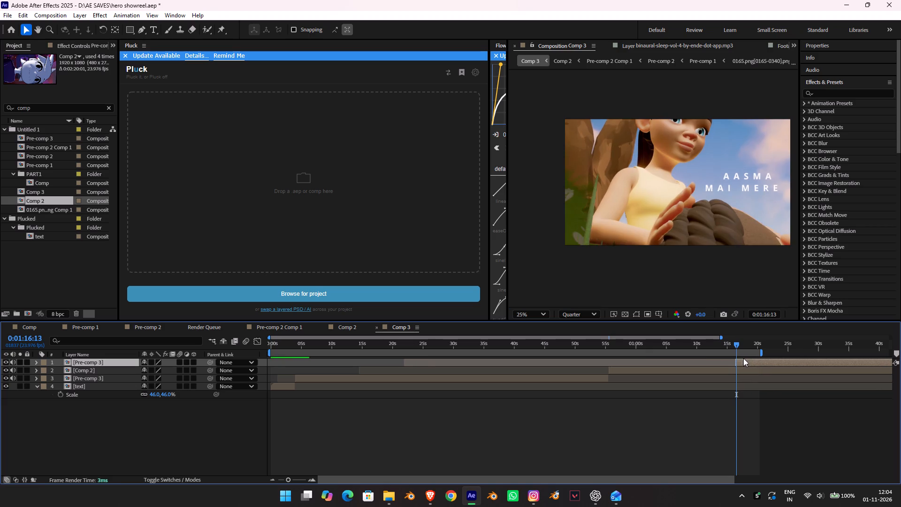
{"action": "left_click_drag", "start_coordinate": [743, 358], "coordinate": [744, 358]}
{"action": "key", "text": "space"}
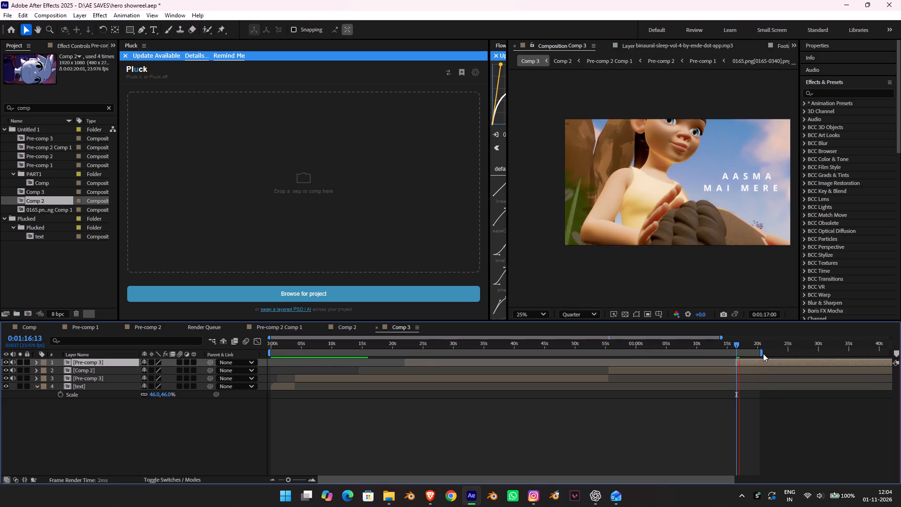
Look for the closing shot's fade to black and set the work area's end there, at 0:01:27:07.
{"action": "left_click_drag", "start_coordinate": [762, 352], "coordinate": [881, 341]}
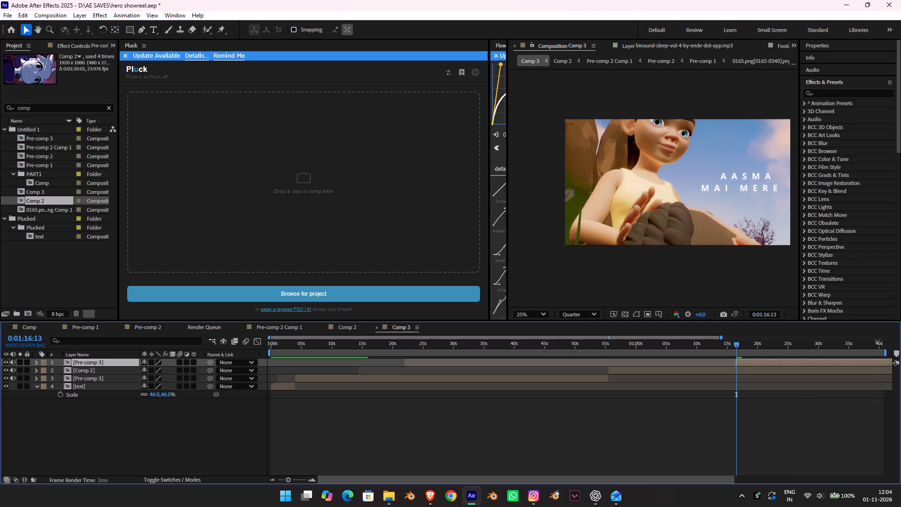
{"action": "left_click_drag", "start_coordinate": [881, 341], "coordinate": [877, 340]}
{"action": "scroll", "coordinate": [777, 378], "scroll_direction": "down", "scroll_amount": 3, "text": "alt"}
{"action": "key", "text": "space"}
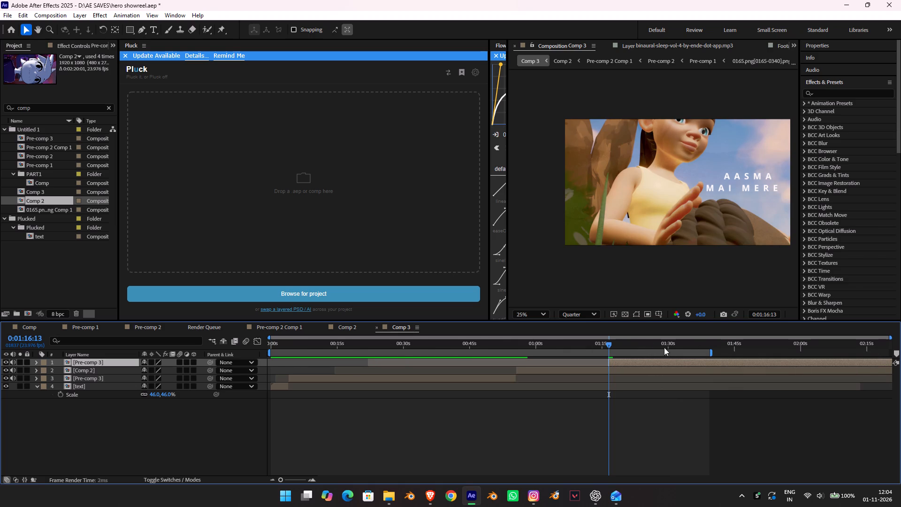
{"action": "left_click_drag", "start_coordinate": [648, 340], "coordinate": [665, 341]}
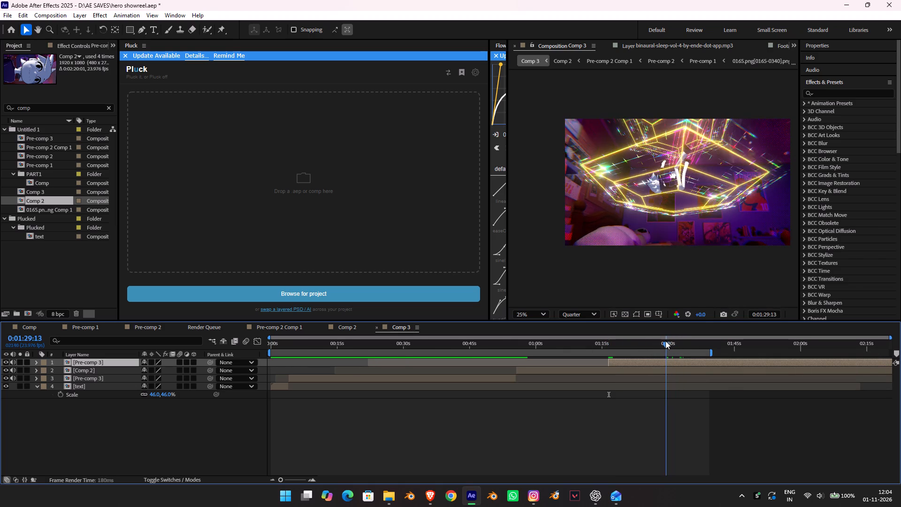
{"action": "left_click_drag", "start_coordinate": [665, 341], "coordinate": [649, 337]}
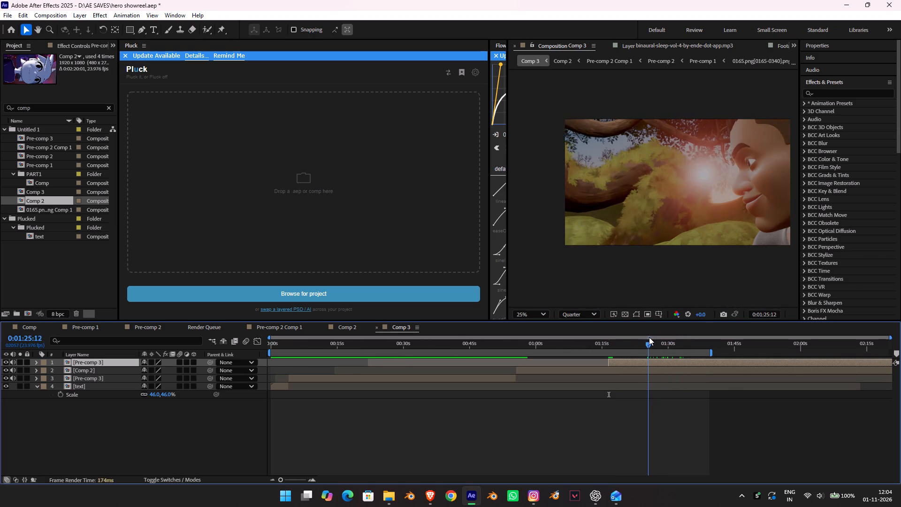
{"action": "left_click_drag", "start_coordinate": [649, 337], "coordinate": [654, 339]}
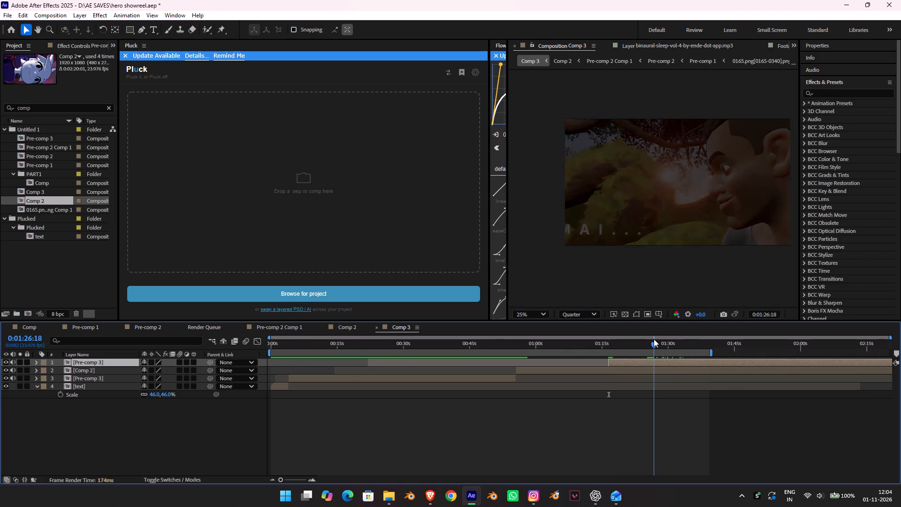
{"action": "left_click_drag", "start_coordinate": [654, 339], "coordinate": [655, 340]}
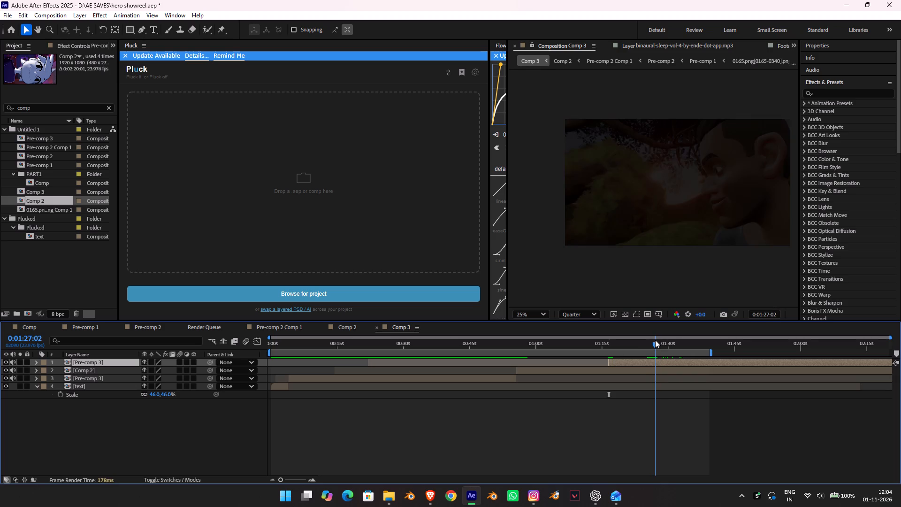
{"action": "left_click_drag", "start_coordinate": [655, 340], "coordinate": [656, 340]}
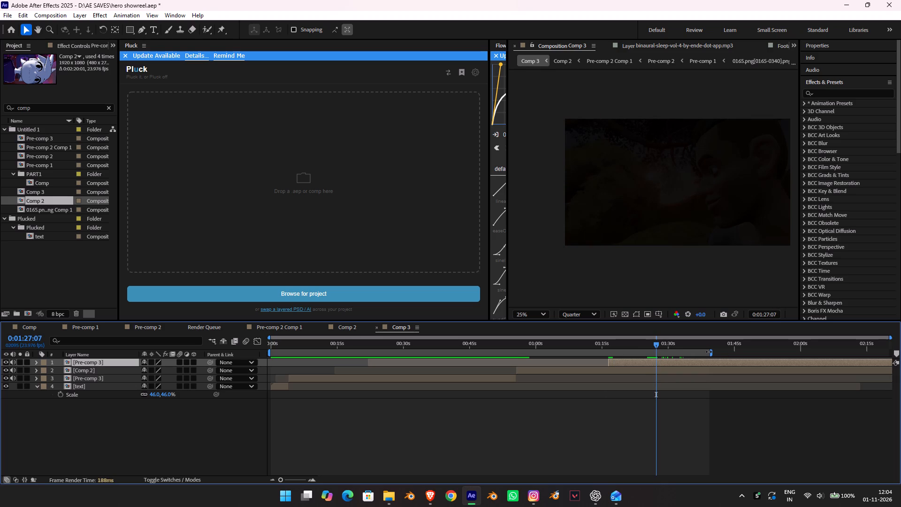
{"action": "left_click_drag", "start_coordinate": [709, 352], "coordinate": [659, 368]}
{"action": "key", "text": "n"}
Play the edit from 0:00:00:00 to check the opening, and return to the start.
{"action": "left_click_drag", "start_coordinate": [626, 343], "coordinate": [552, 355]}
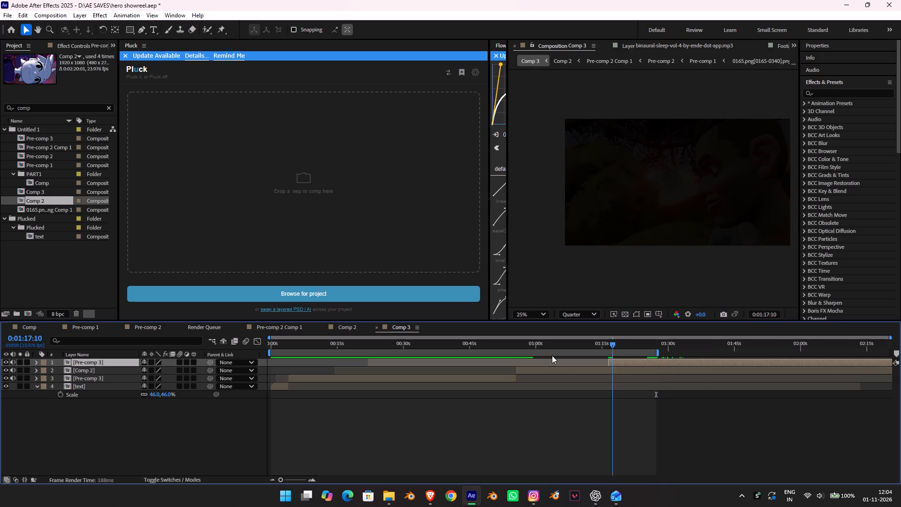
{"action": "left_click_drag", "start_coordinate": [552, 355], "coordinate": [254, 361]}
{"action": "key", "text": "space"}
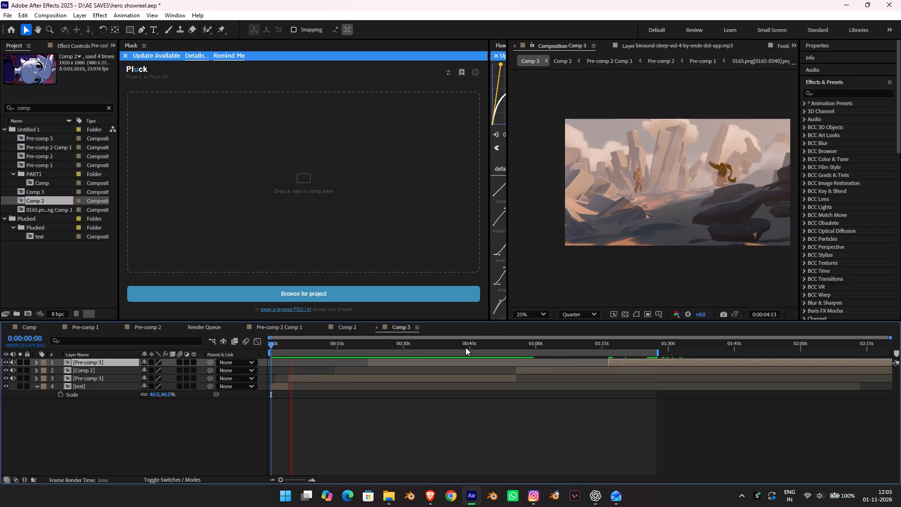
{"action": "key", "text": "space"}
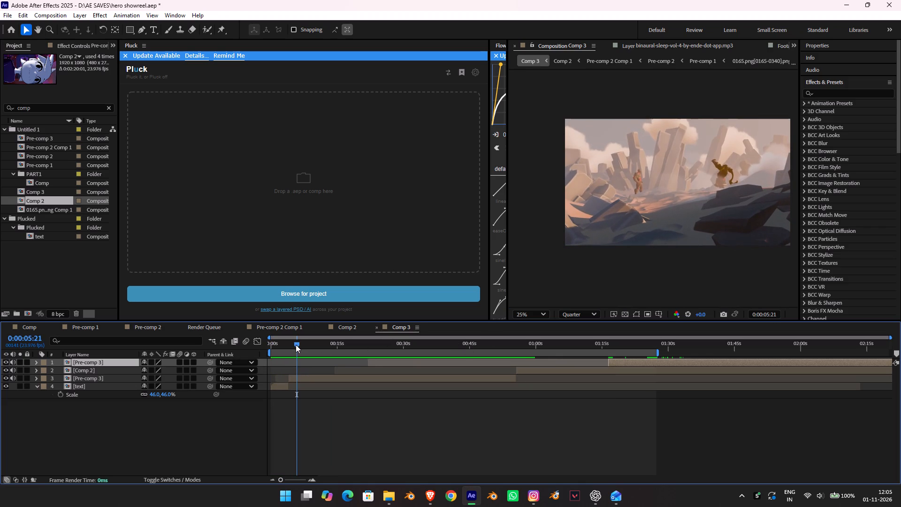
{"action": "left_click_drag", "start_coordinate": [294, 343], "coordinate": [225, 347]}
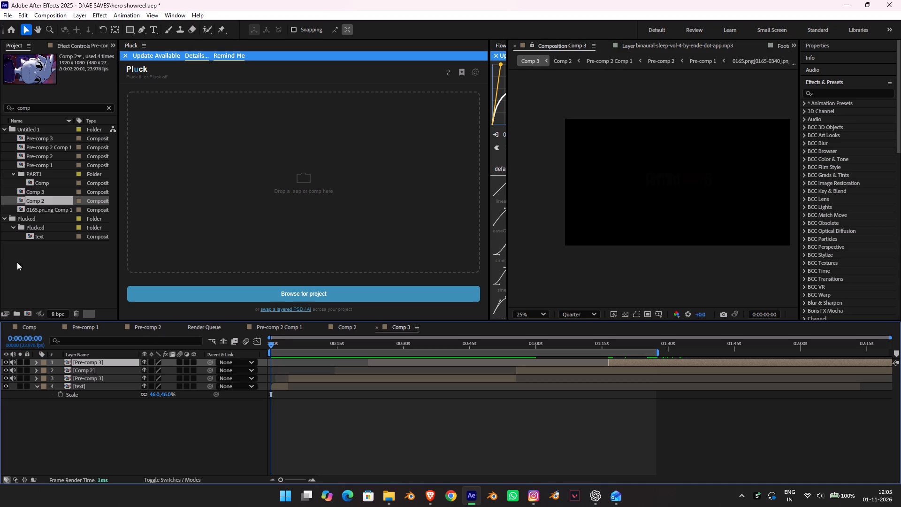
Replace the project item search with "yas", shorten it to "ya" to look for the music track, and clear the search.
{"action": "left_click", "coordinate": [106, 432]}
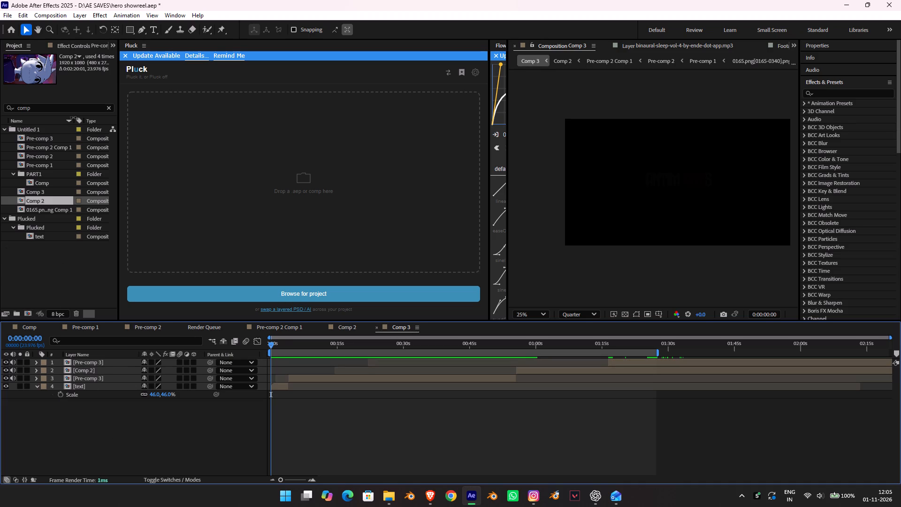
{"action": "left_click", "coordinate": [107, 109]}
{"action": "left_click", "coordinate": [85, 109]}
{"action": "type", "text": "yas"}
{"action": "key", "text": "BackSpace"}
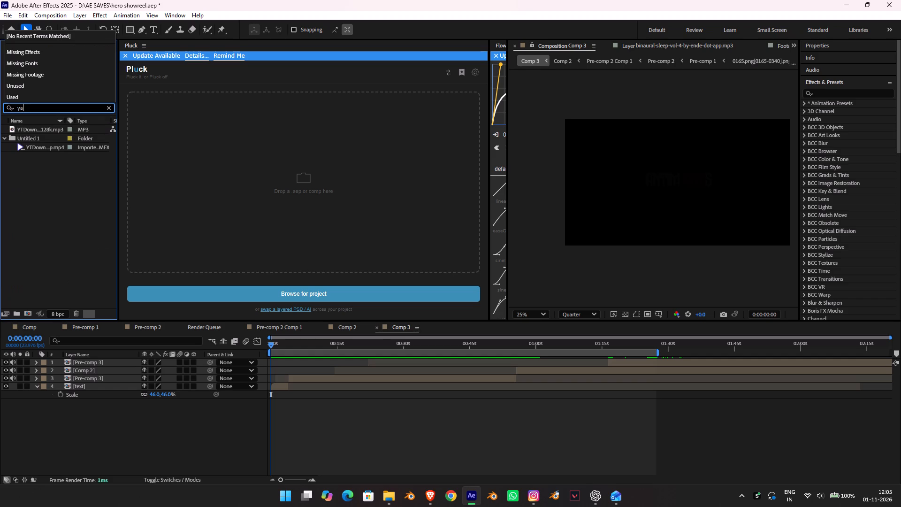
{"action": "key", "text": "BackSpace"}
{"action": "key", "text": "BackSpace"}
{"action": "key", "text": "BackSpace"}
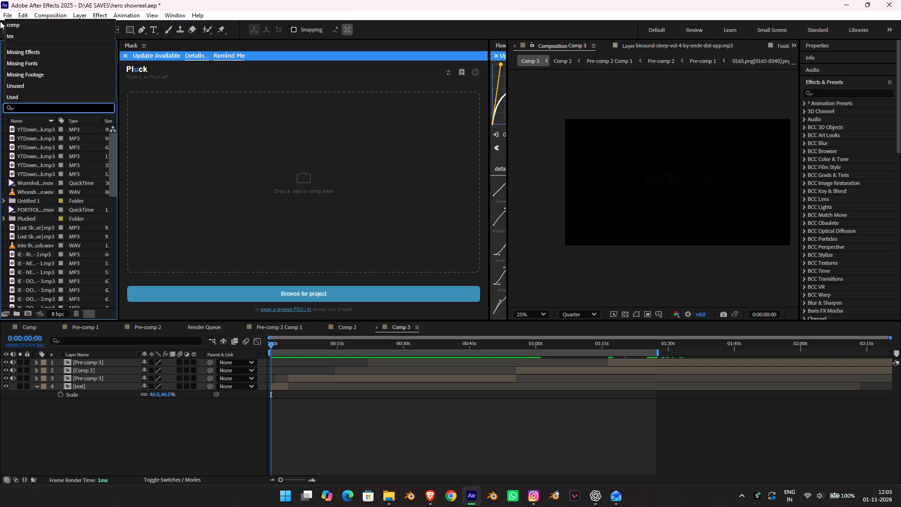
Import the audio track "yanvince - who am I_ [NCS Release]" from the AUDIO AX folder on drive E:, searching for "ya".
{"action": "double_click", "coordinate": [5, 211]}
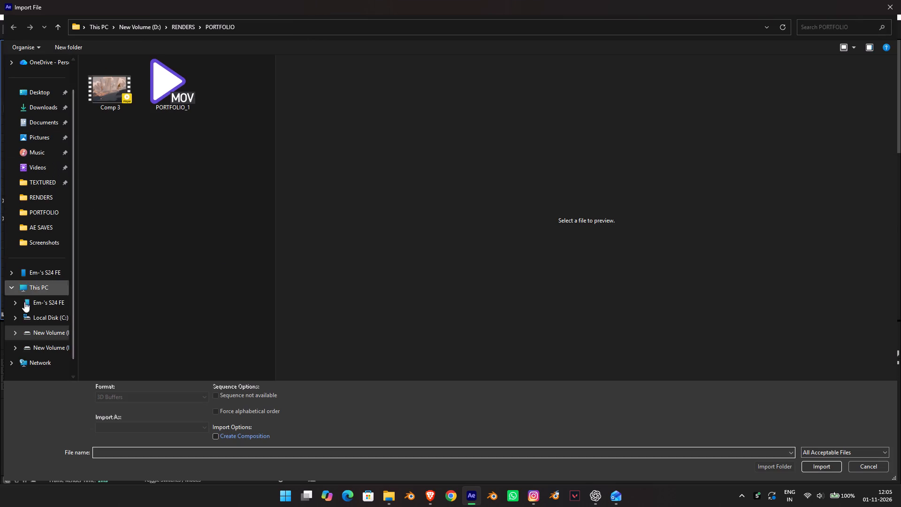
{"action": "left_click", "coordinate": [59, 345]}
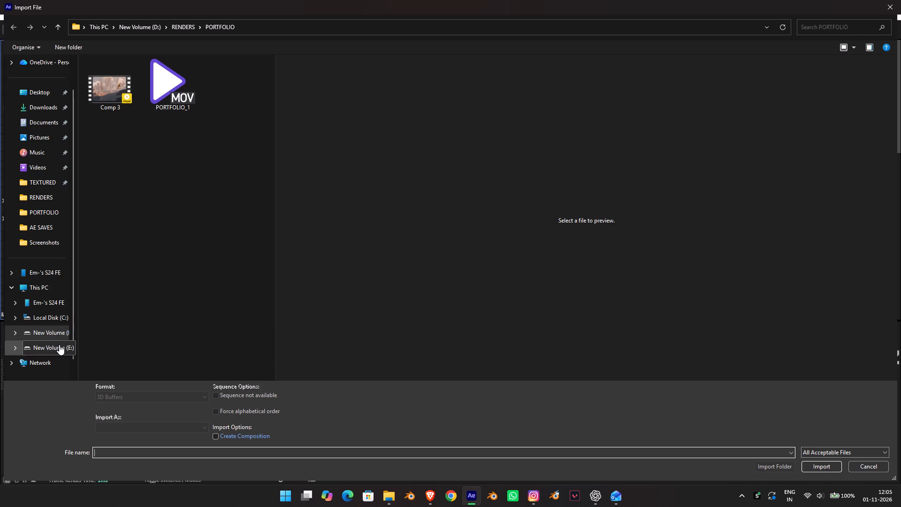
{"action": "double_click", "coordinate": [148, 144]}
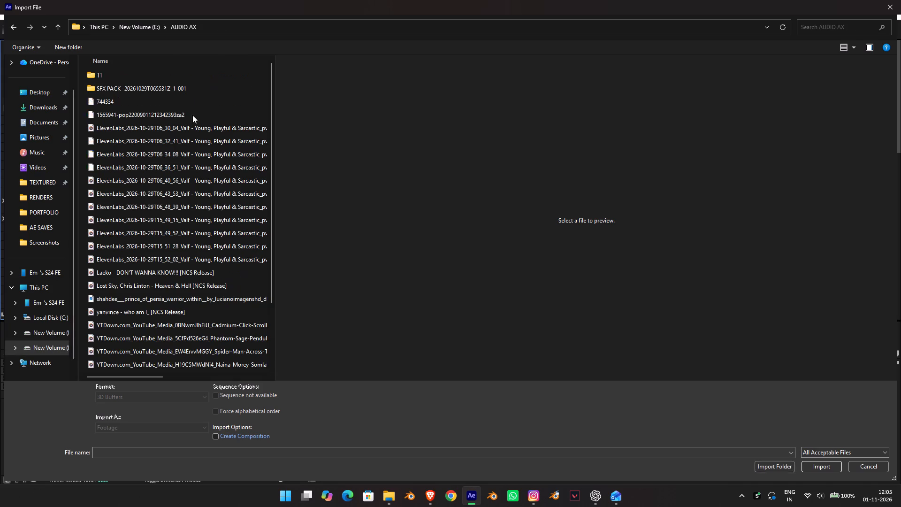
{"action": "left_click", "coordinate": [827, 28]}
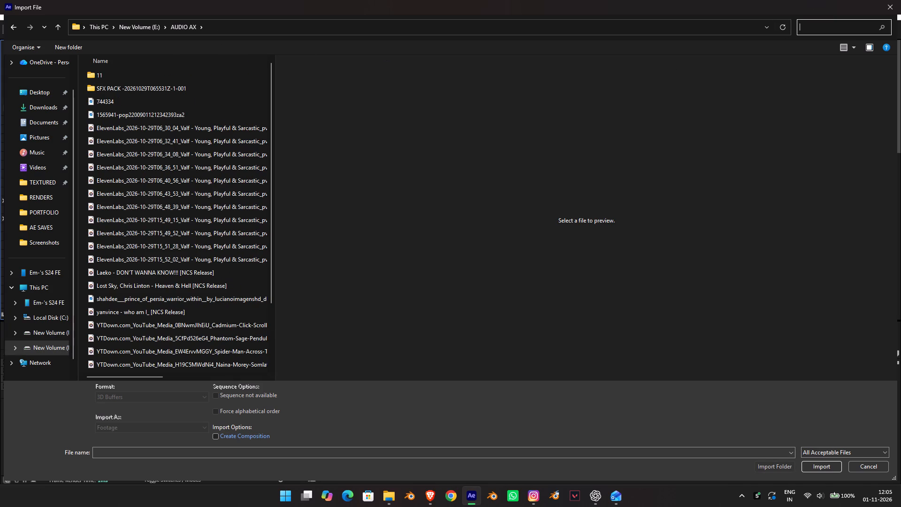
{"action": "type", "text": "yas"}
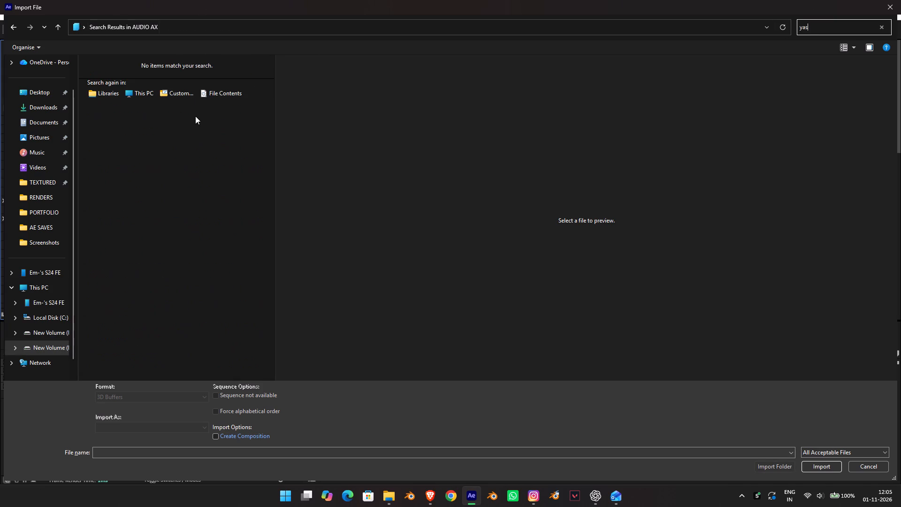
{"action": "key", "text": "BackSpace"}
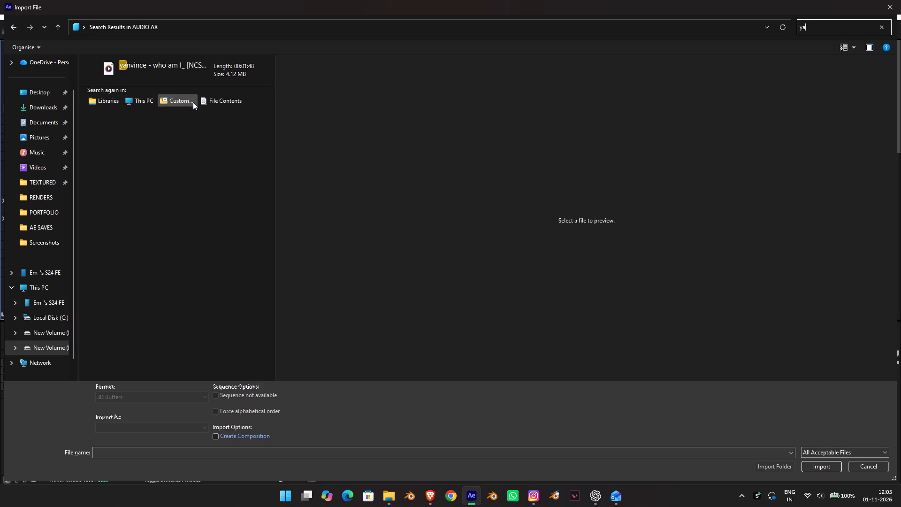
{"action": "double_click", "coordinate": [168, 65]}
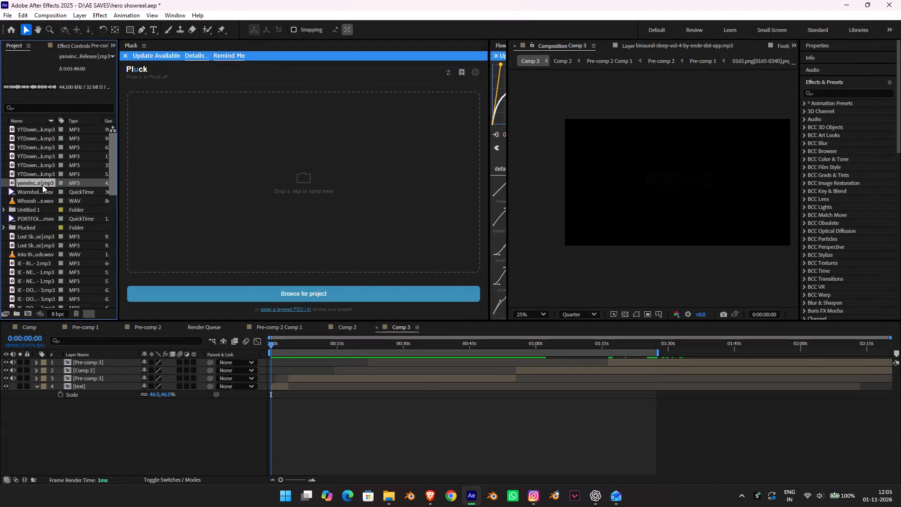
Add the imported yanvince track to Comp 3 as the bottom layer, starting at 0:00:00:00, and start a preview.
{"action": "left_click_drag", "start_coordinate": [42, 185], "coordinate": [111, 421]}
{"action": "key", "text": "space"}
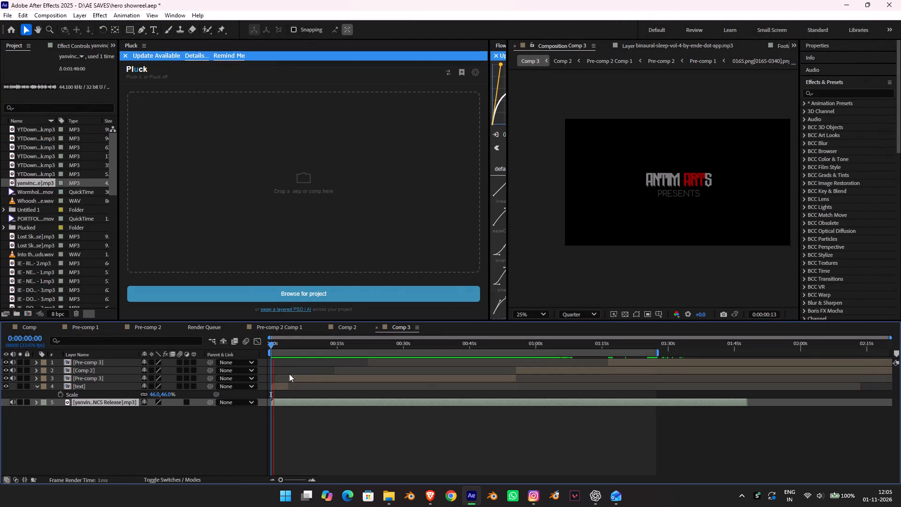
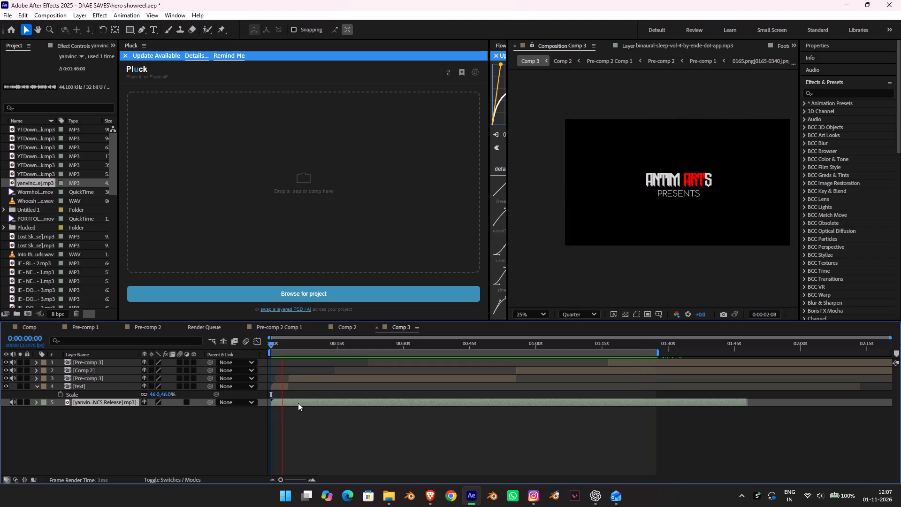
Slide the yanvince music layer in Comp 3 about 5 seconds earlier.
{"action": "left_click_drag", "start_coordinate": [298, 403], "coordinate": [275, 398]}
Check the music against the edit by playing Comp 3 from 0:00:28:22, 0:00:40:00, 0:00:49:03, 0:01:00:22 and shortly after.
{"action": "left_click_drag", "start_coordinate": [338, 345], "coordinate": [359, 350]}
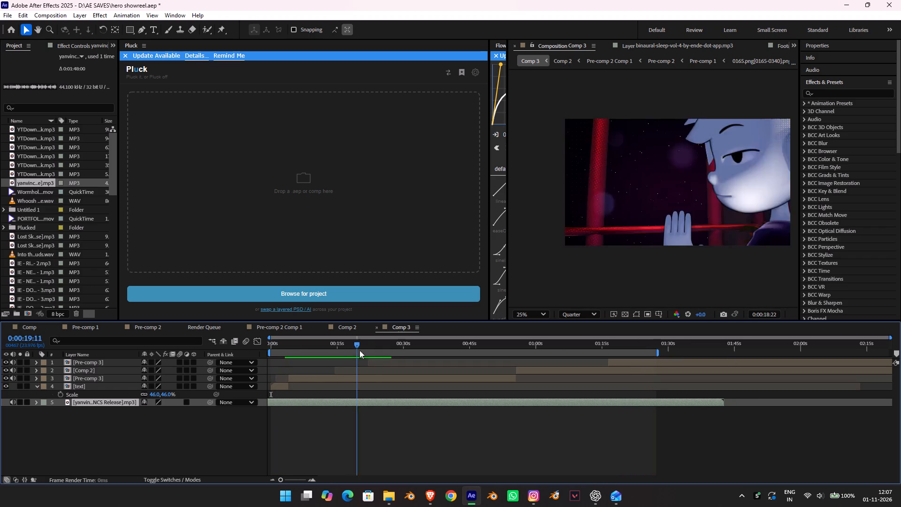
{"action": "left_click_drag", "start_coordinate": [359, 350], "coordinate": [398, 355]}
{"action": "key", "text": "space"}
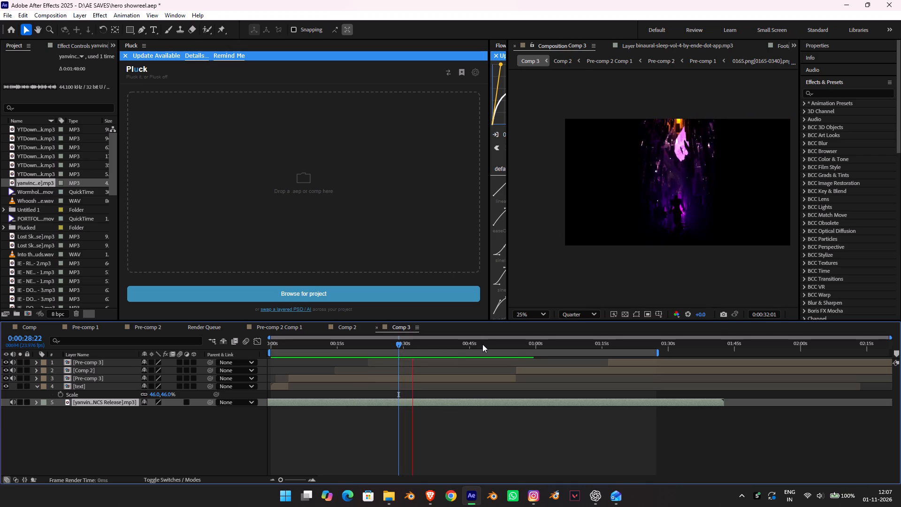
{"action": "left_click", "coordinate": [447, 344]}
{"action": "key", "text": "space"}
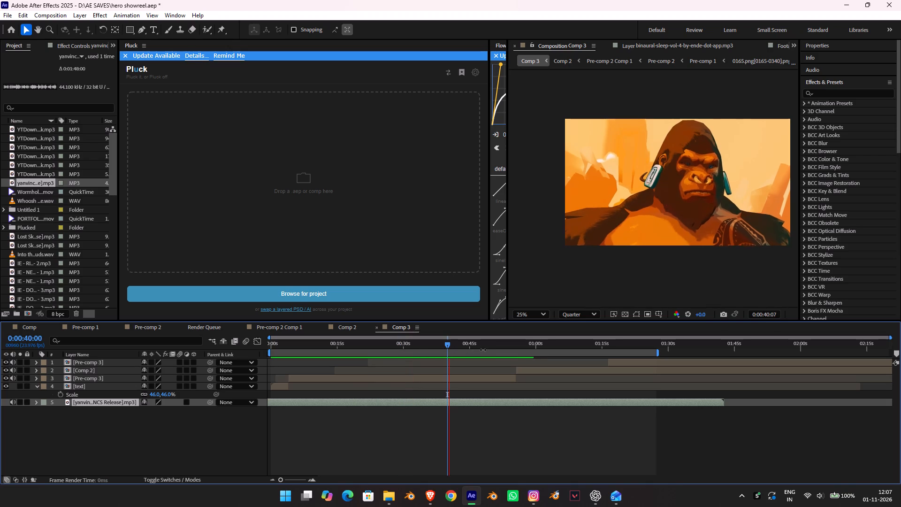
{"action": "left_click", "coordinate": [484, 349]}
{"action": "key", "text": "space"}
{"action": "left_click", "coordinate": [489, 349]}
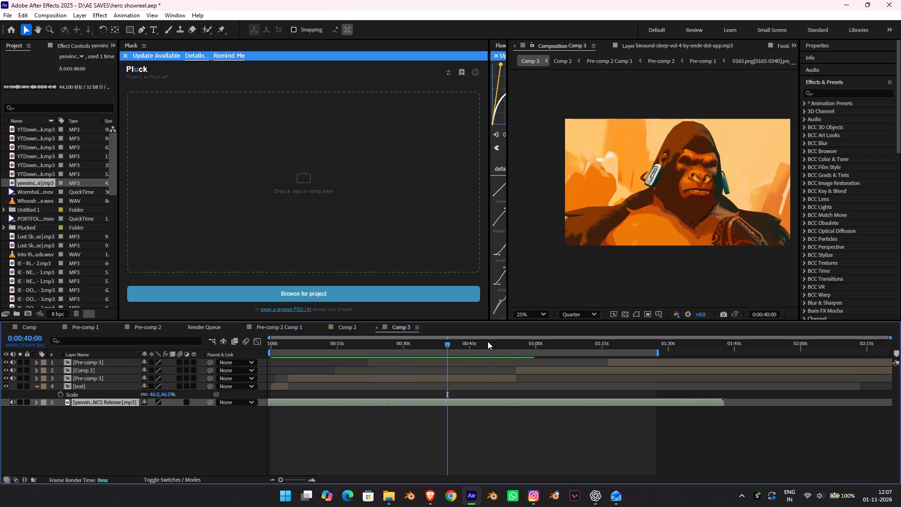
{"action": "left_click", "coordinate": [488, 341]}
{"action": "key", "text": "space"}
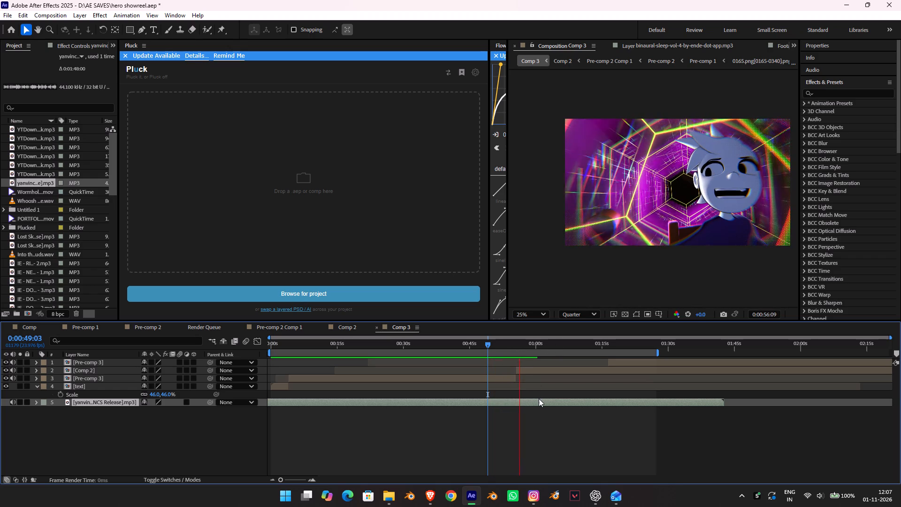
{"action": "left_click", "coordinate": [540, 347]}
{"action": "key", "text": "space"}
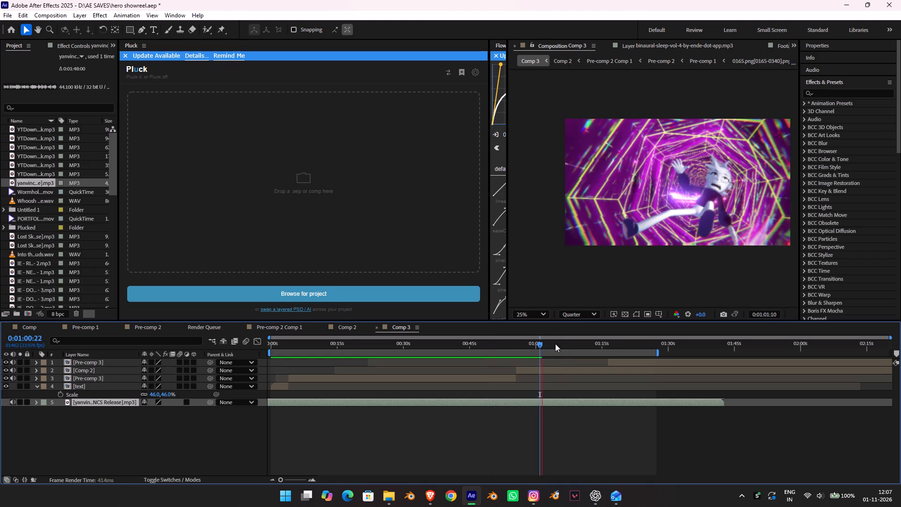
{"action": "left_click", "coordinate": [555, 344]}
{"action": "key", "text": "space"}
{"action": "key", "text": "space"}
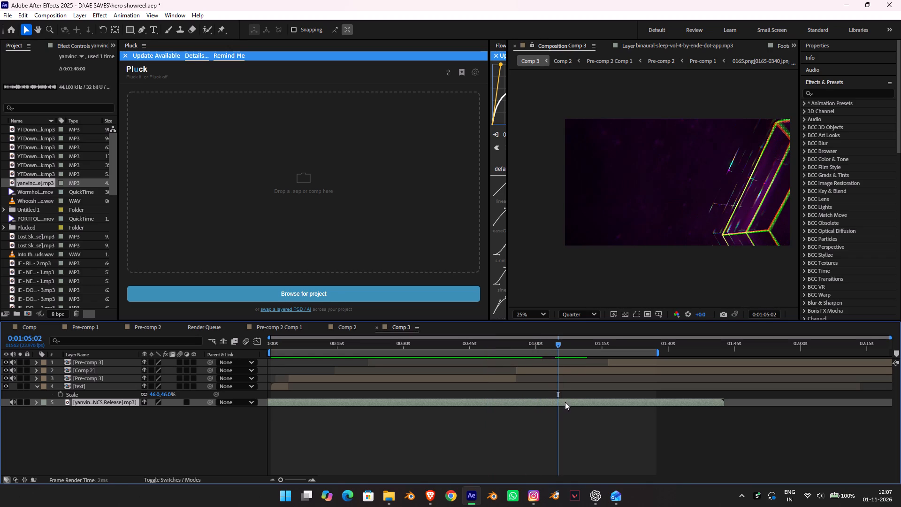
Slide the yanvince layer about 14 seconds earlier, ending just past the work area, and play the opening from 0:00:00:00.
{"action": "left_click_drag", "start_coordinate": [565, 402], "coordinate": [504, 398]}
{"action": "left_click_drag", "start_coordinate": [353, 345], "coordinate": [330, 347]}
{"action": "key", "text": "space"}
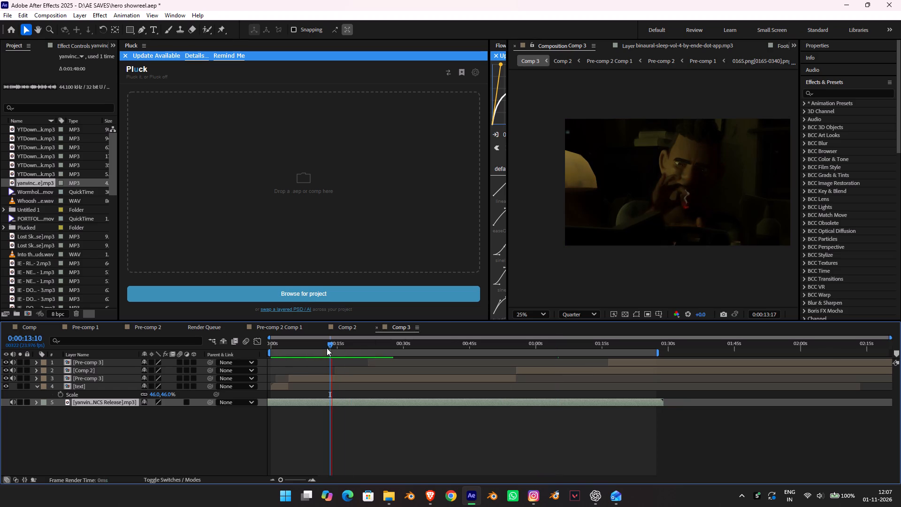
{"action": "left_click_drag", "start_coordinate": [326, 344], "coordinate": [237, 344]}
{"action": "key", "text": "space"}
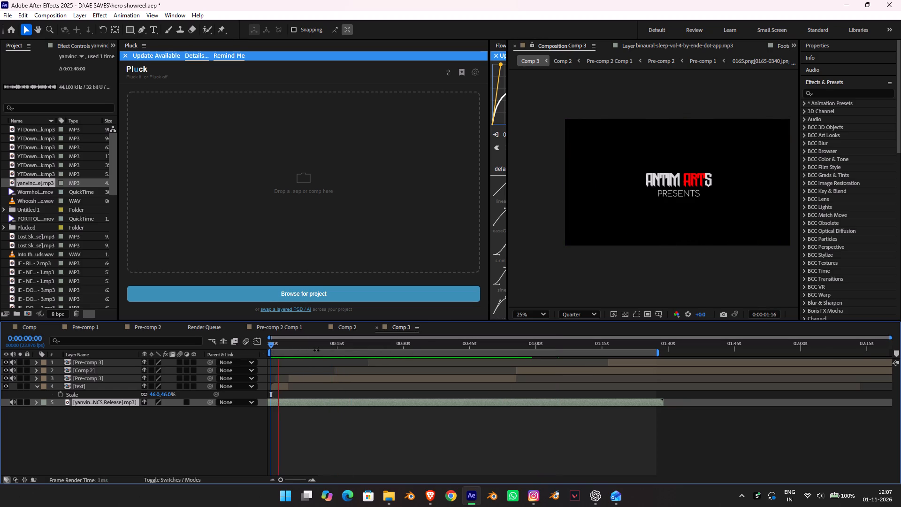
{"action": "key", "text": "space"}
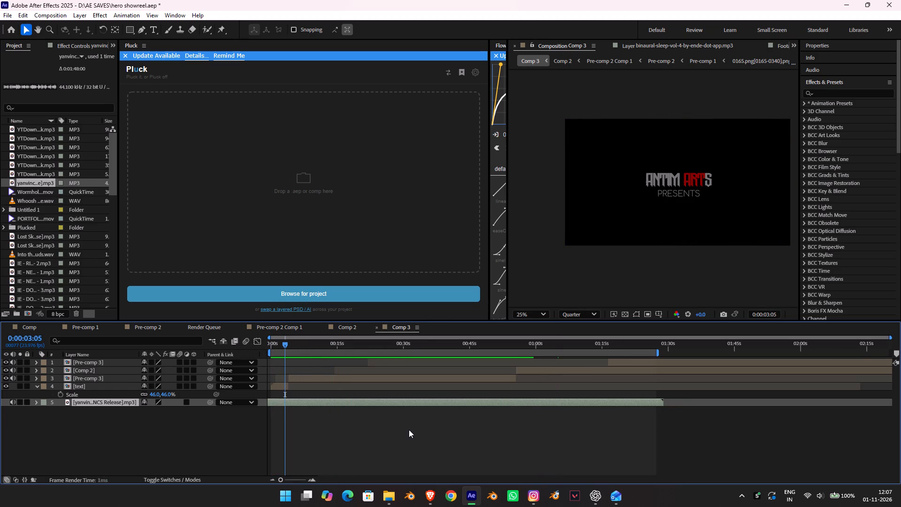
Add Comp 3 to the render queue and set its H.264 output to a target bitrate of 50 Mbps.
{"action": "key", "text": "ctrl+m"}
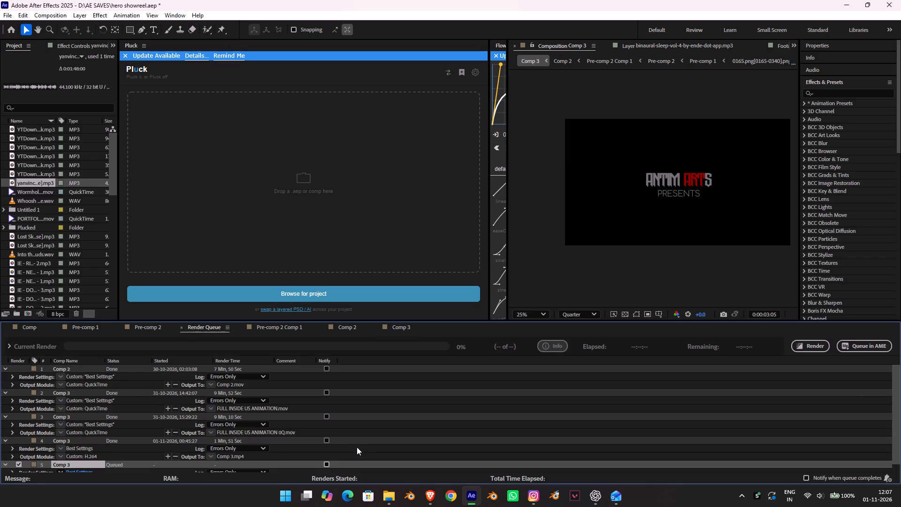
{"action": "scroll", "coordinate": [157, 379], "scroll_direction": "down", "scroll_amount": 5}
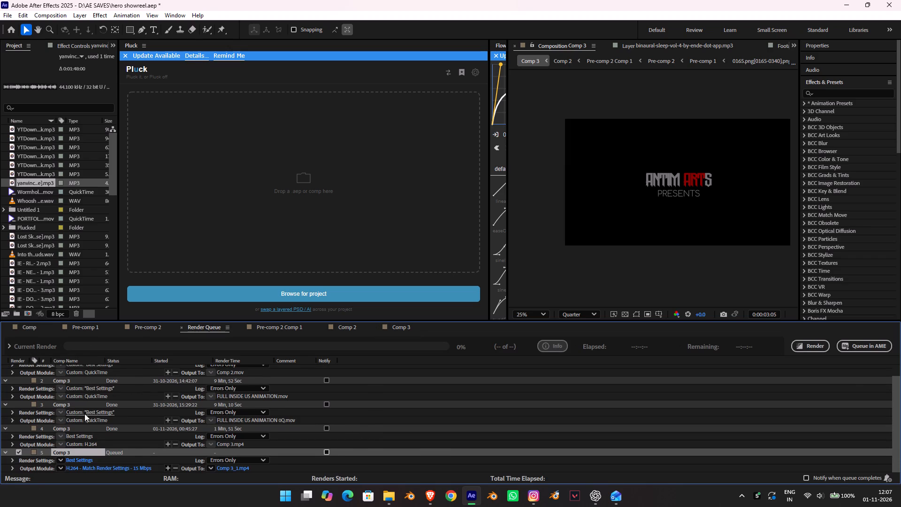
{"action": "left_click", "coordinate": [134, 466]}
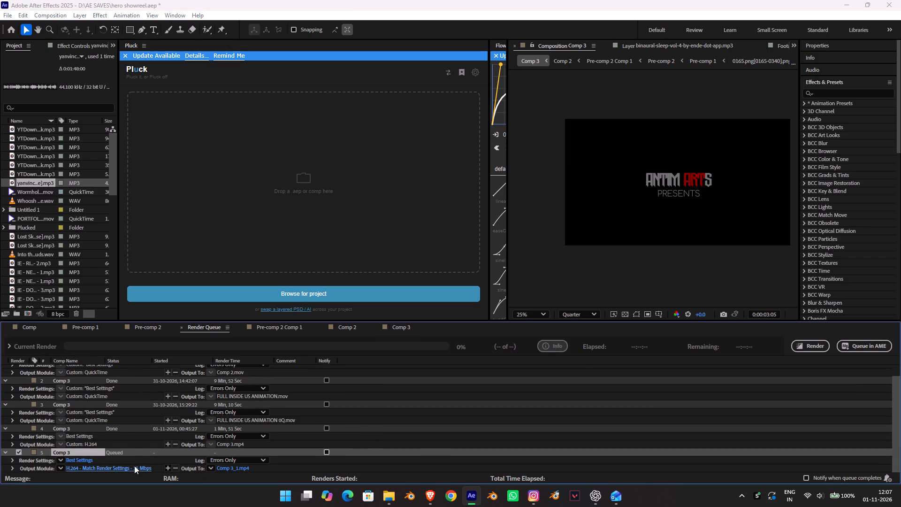
{"action": "left_click", "coordinate": [417, 129]}
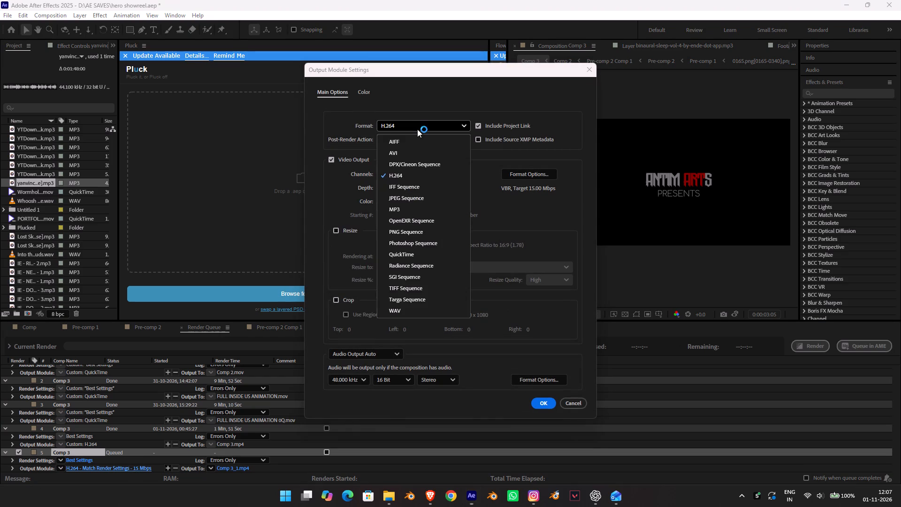
{"action": "left_click", "coordinate": [417, 129]}
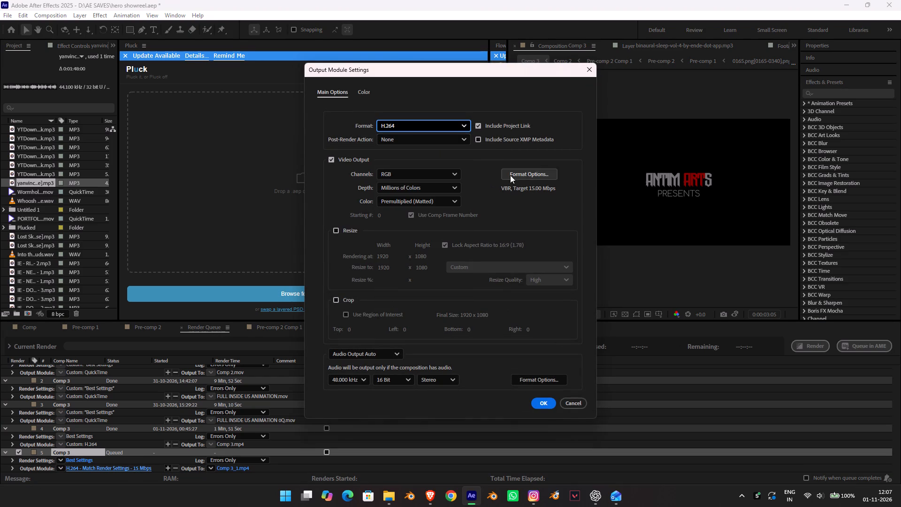
{"action": "left_click", "coordinate": [527, 177]}
{"action": "left_click_drag", "start_coordinate": [457, 288], "coordinate": [512, 292]}
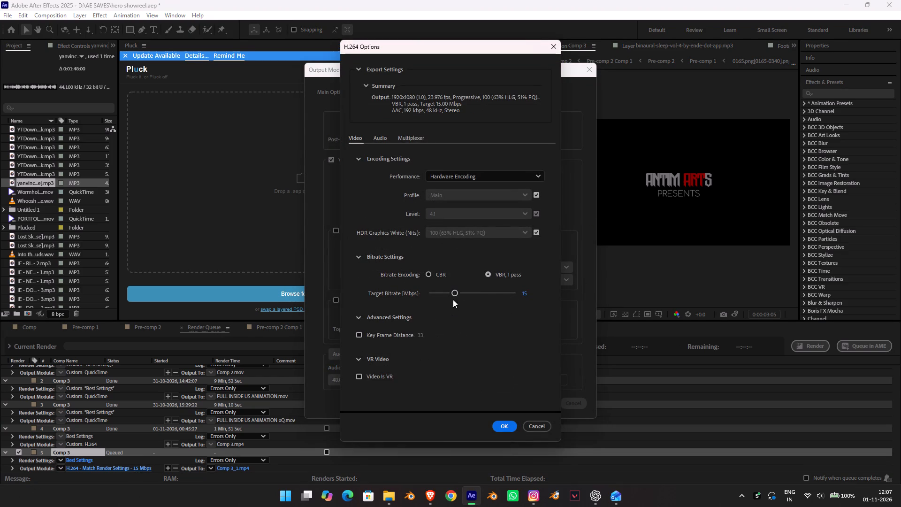
{"action": "left_click_drag", "start_coordinate": [458, 293], "coordinate": [557, 301]}
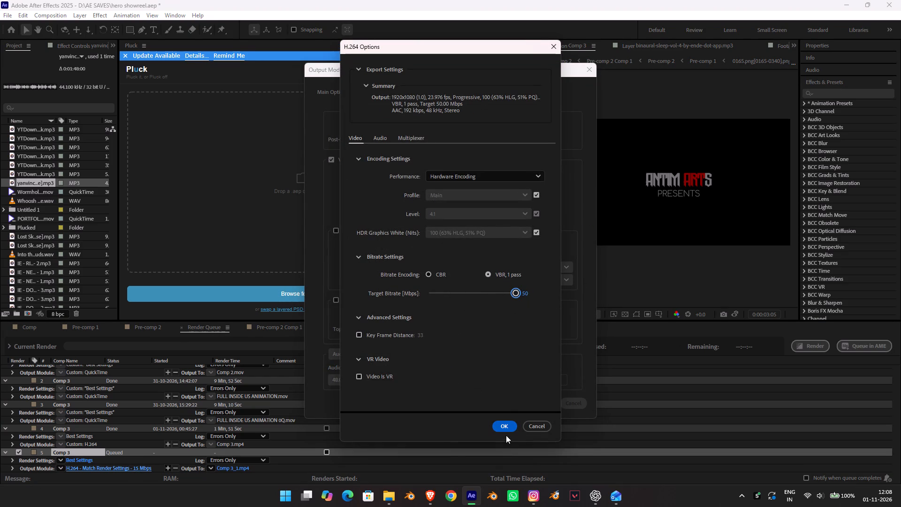
{"action": "left_click", "coordinate": [511, 425]}
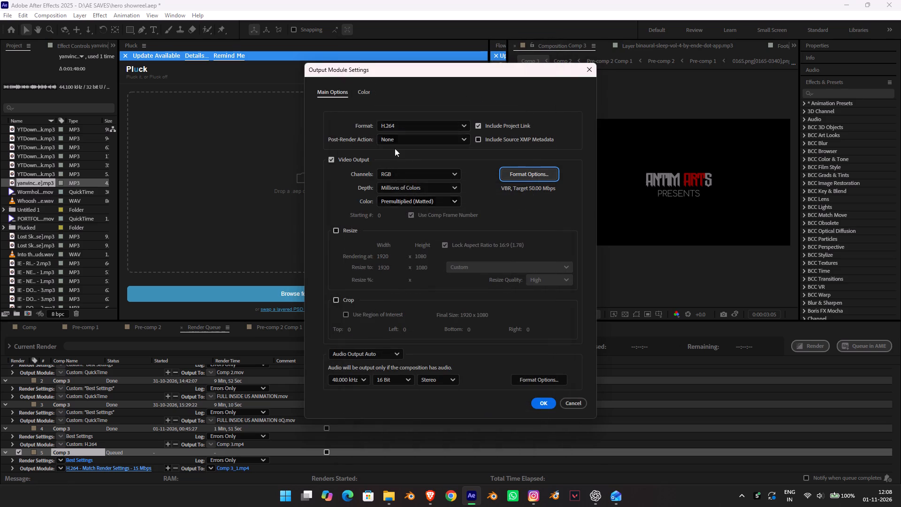
{"action": "left_click", "coordinate": [543, 400]}
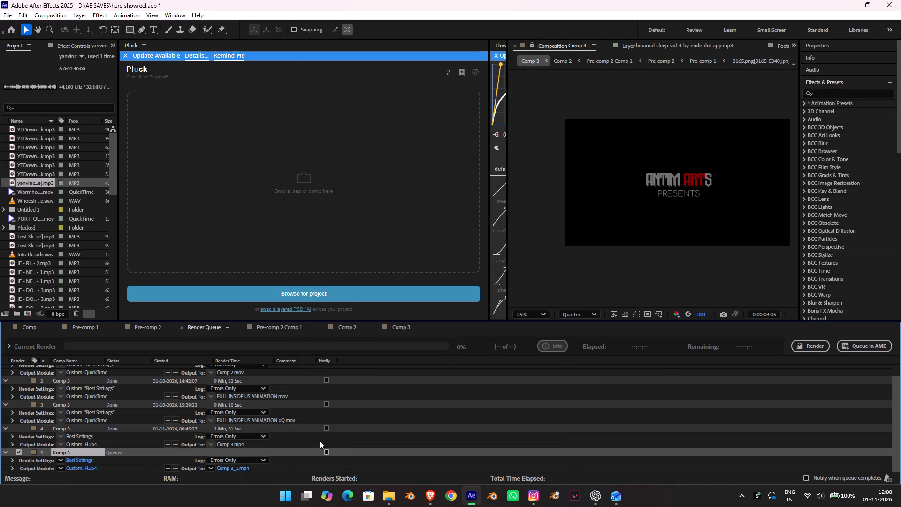
Start rendering the queued Comp 3 to Comp 3_1.mp4.
{"action": "left_click", "coordinate": [825, 339]}
{"action": "left_click", "coordinate": [824, 343]}
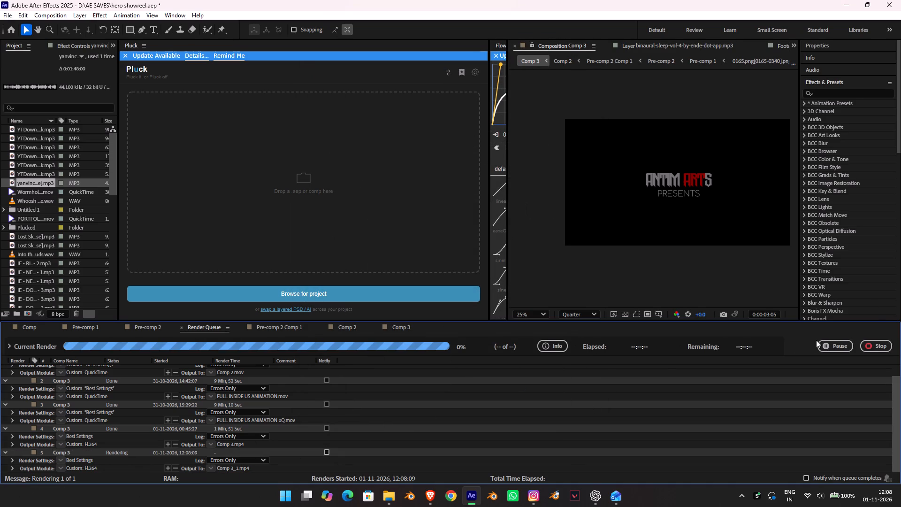